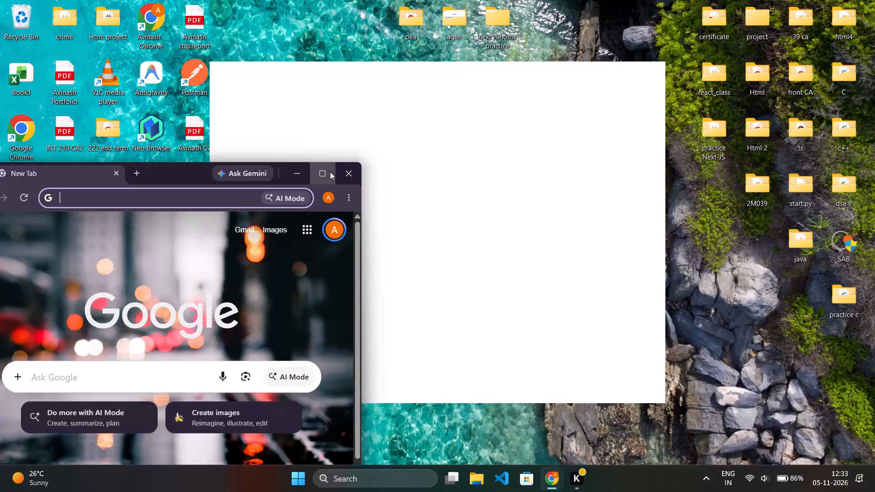
Search Google for "jira login" using the matching search suggestion.
left_click(360, 212)
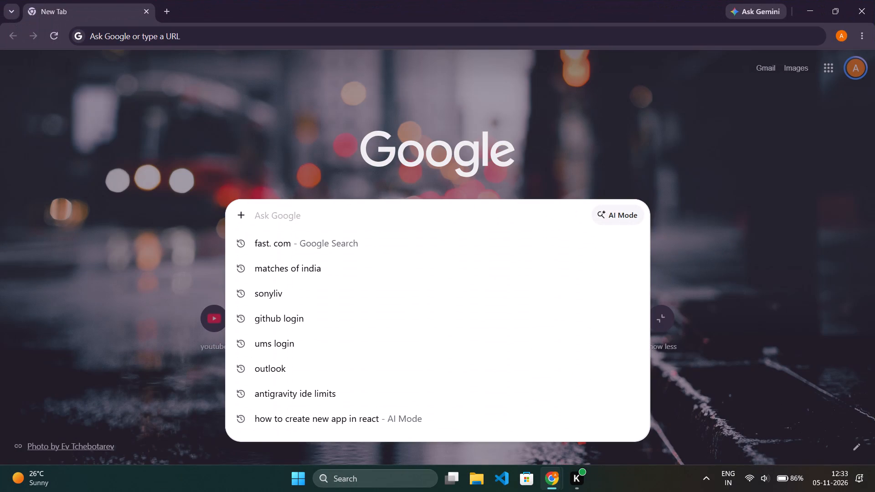
type("jir")
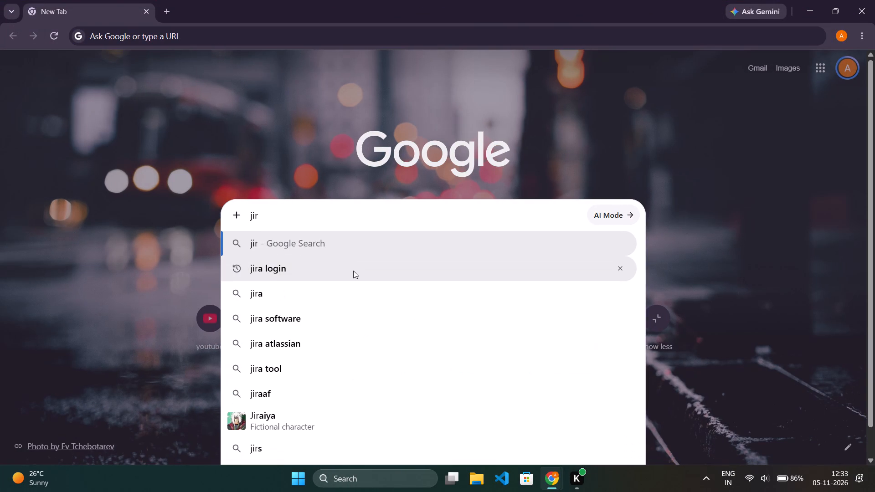
left_click(353, 271)
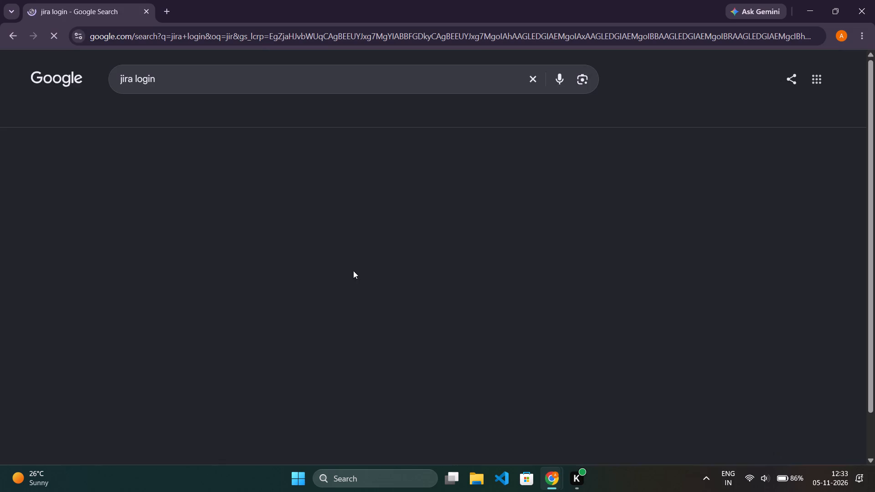
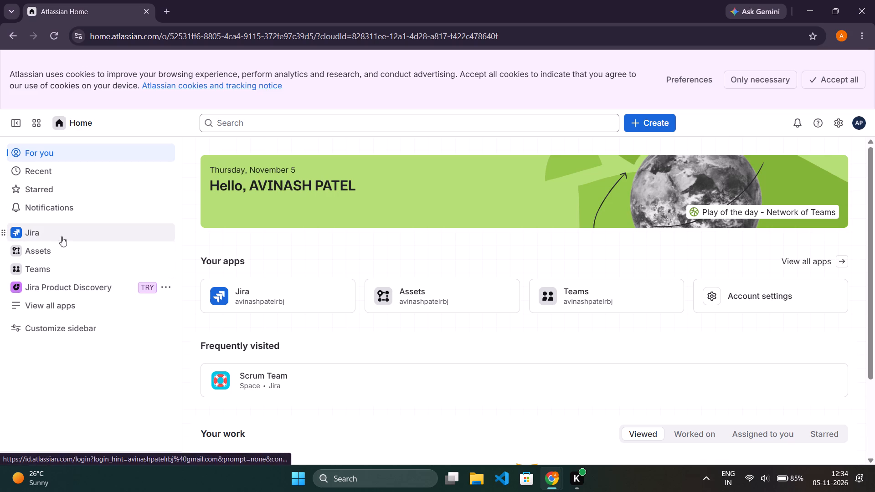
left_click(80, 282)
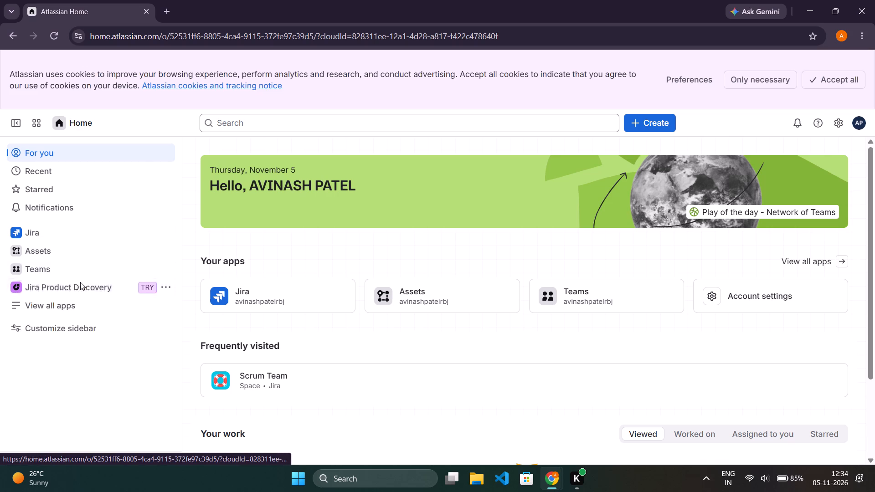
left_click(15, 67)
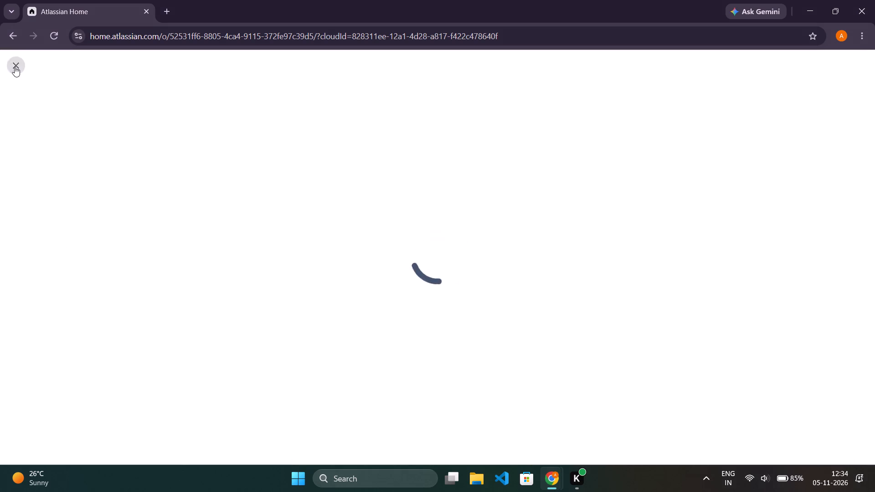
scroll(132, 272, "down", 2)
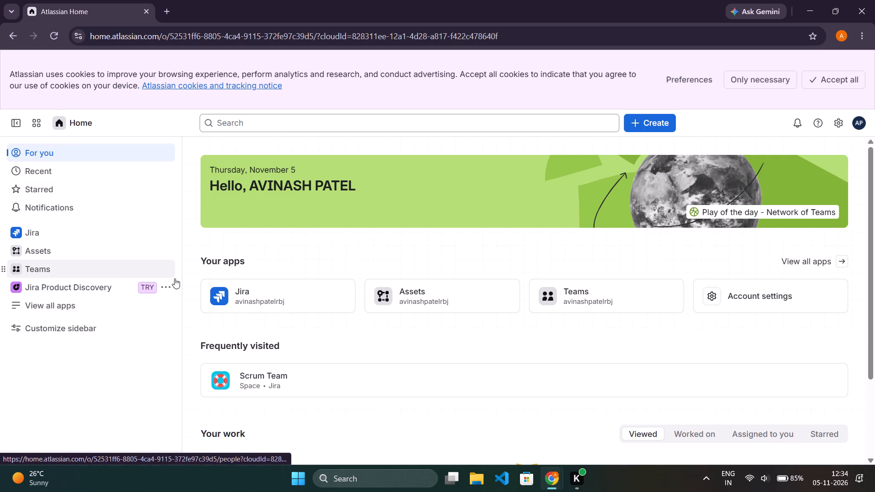
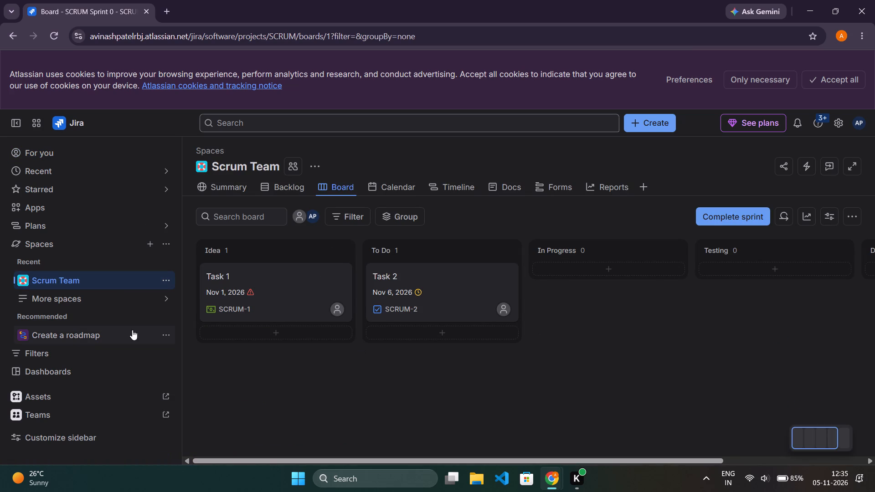
Open the Scrum Team backlog and look through the work items in its sprints and backlog.
left_click(68, 297)
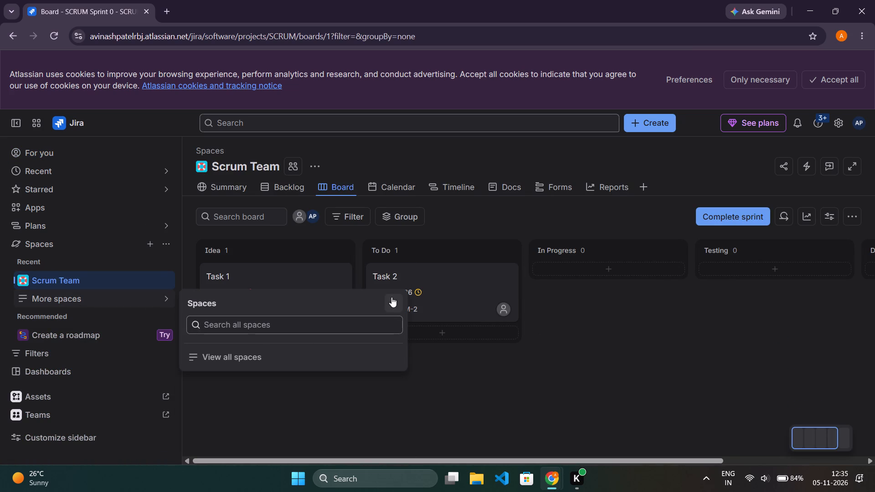
left_click(394, 303)
left_click(296, 186)
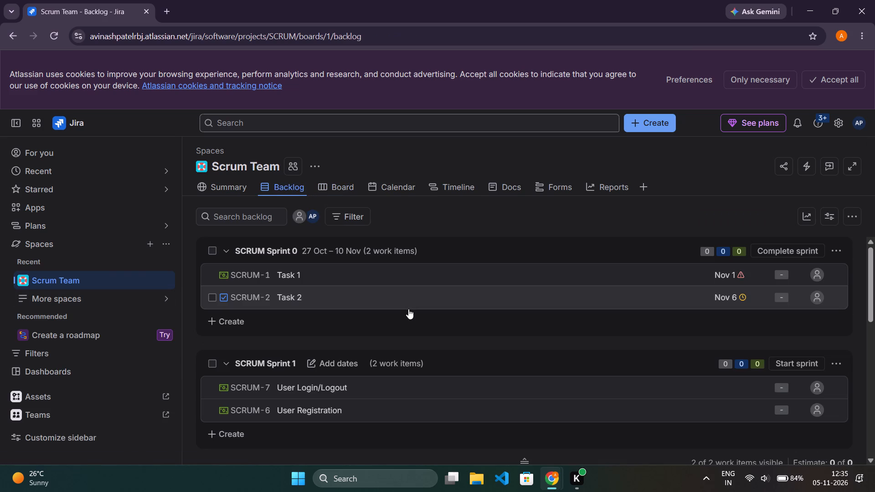
scroll(433, 200, "down", 2)
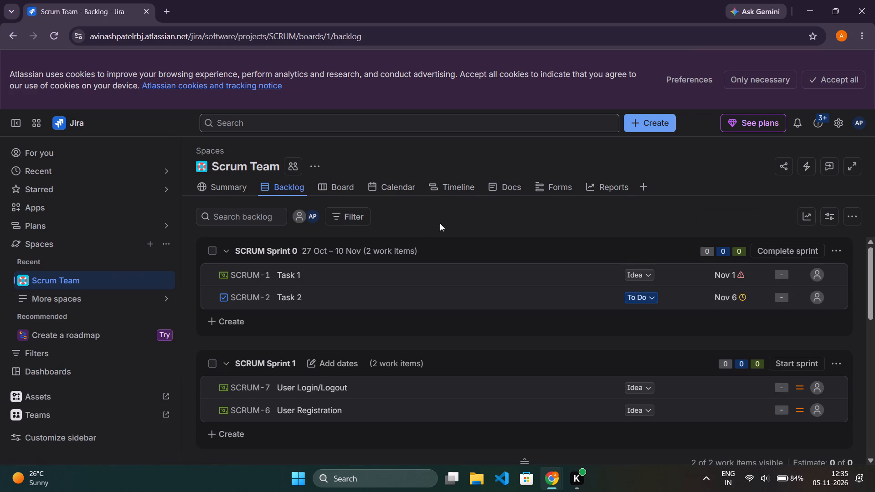
scroll(471, 339, "down", 7)
scroll(471, 339, "up", 1)
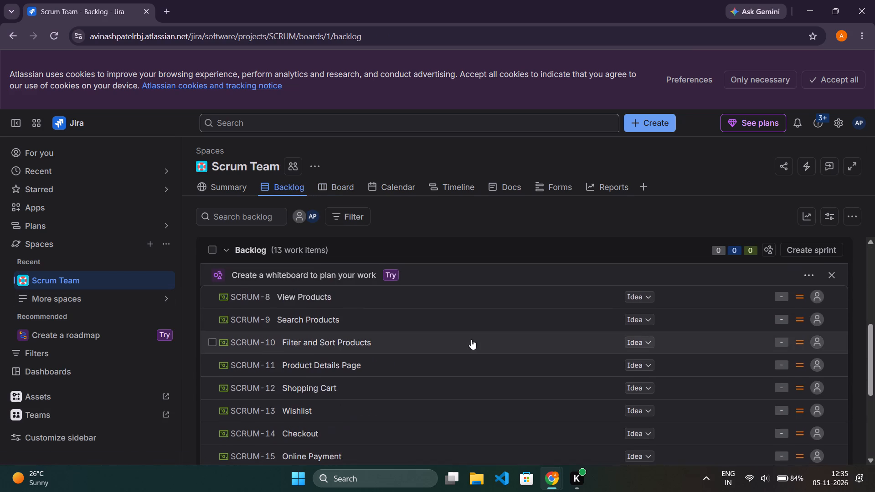
scroll(471, 339, "up", 2)
scroll(471, 339, "down", 1)
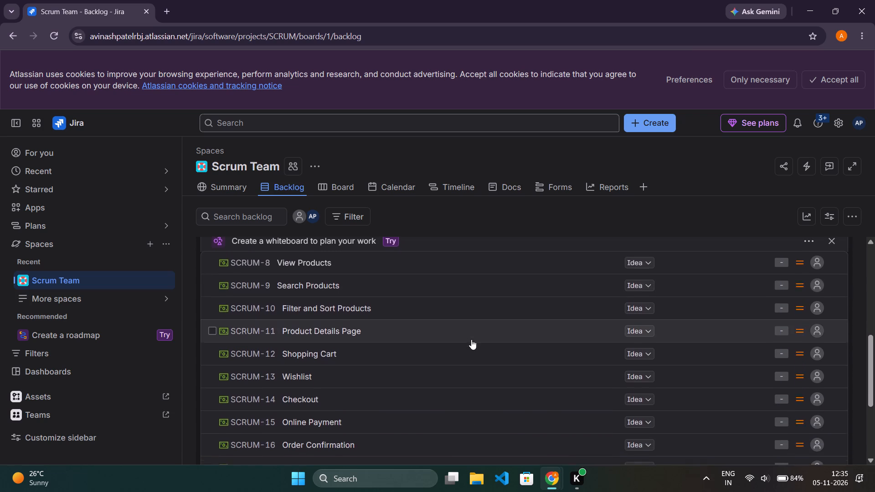
scroll(471, 339, "down", 2)
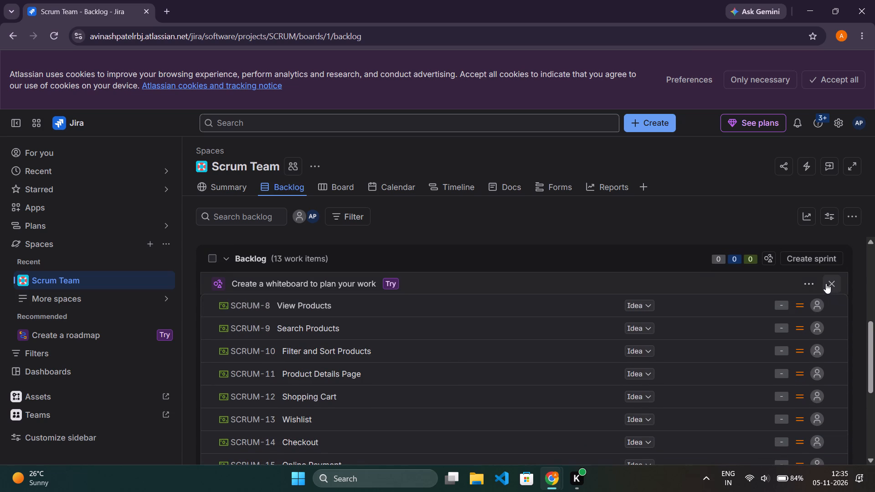
Dismiss the suggestion to create a whiteboard at the top of the Backlog section.
left_click(810, 280)
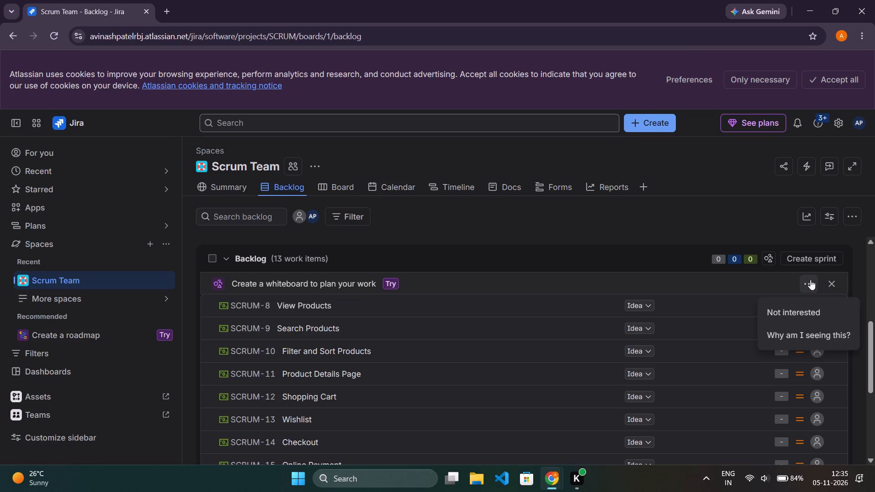
left_click(838, 282)
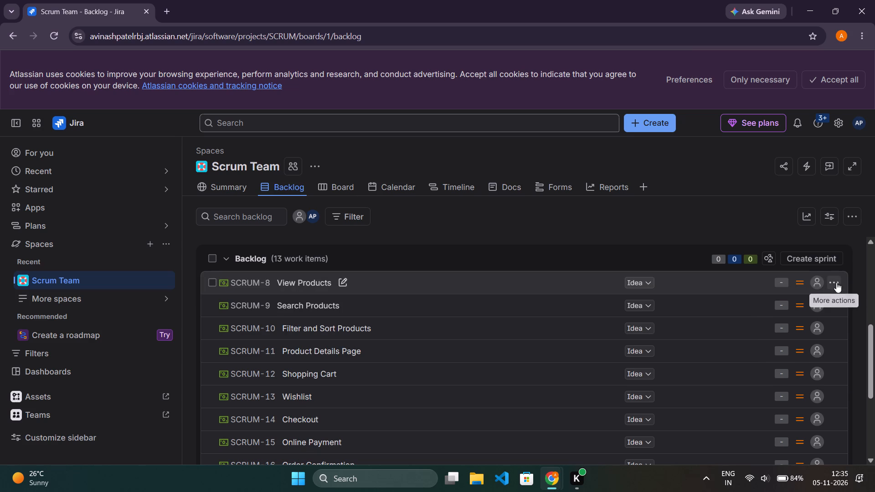
Delete the View Products feature (SCRUM-8) from the backlog, entering "delete" as confirmation.
scroll(817, 276, "up", 1)
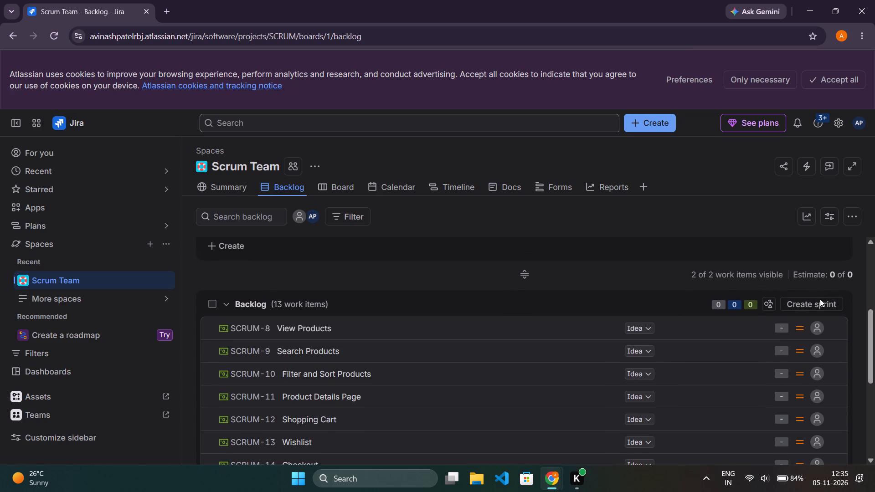
scroll(820, 332, "left", 1)
right_click(298, 325)
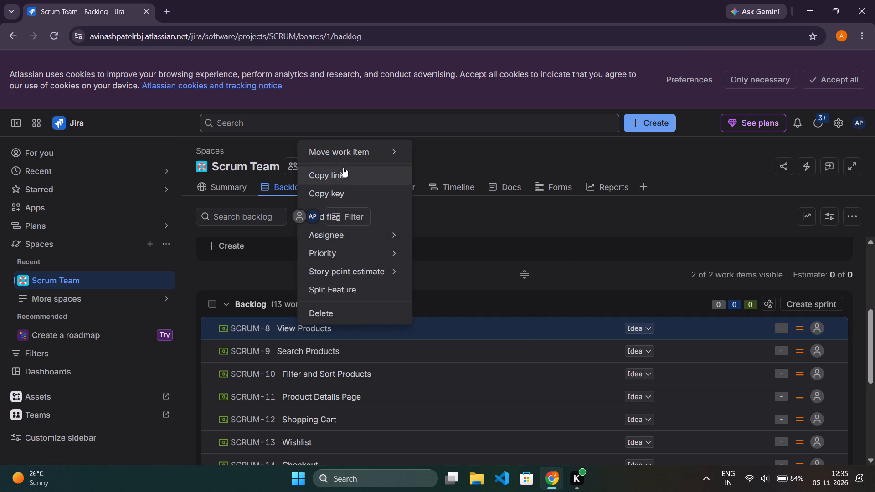
left_click(339, 313)
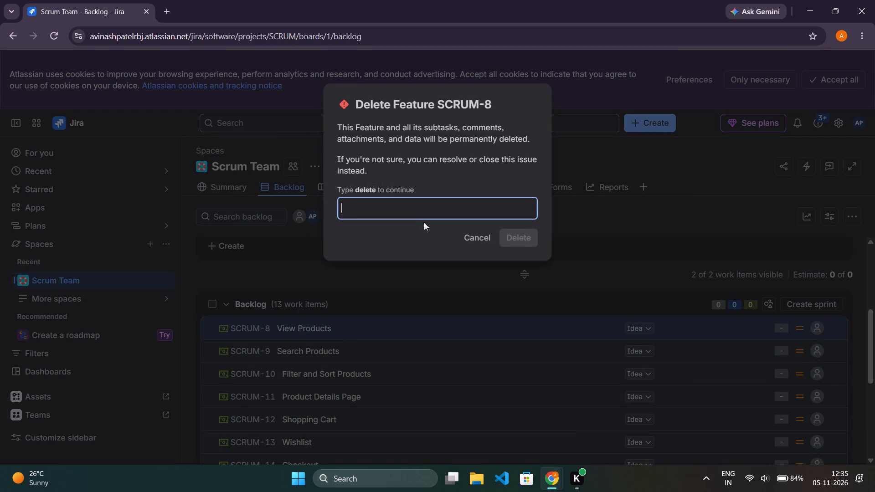
type("deletre")
key("BackSpace")
key("BackSpace")
key("e")
left_click(511, 234)
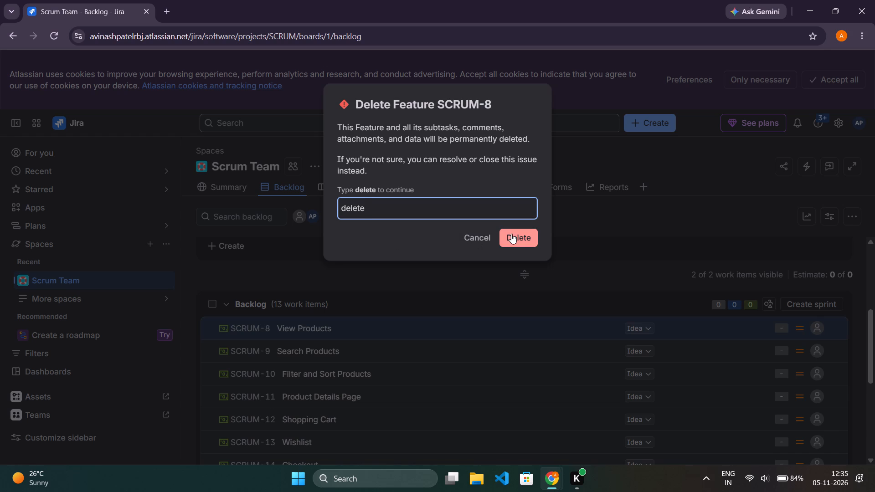
Open the full list of Jira spaces.
left_click(98, 296)
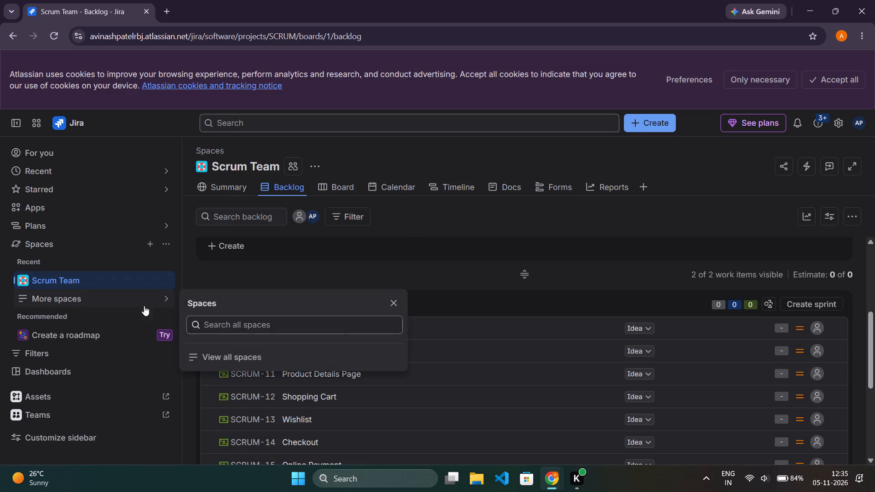
left_click(233, 328)
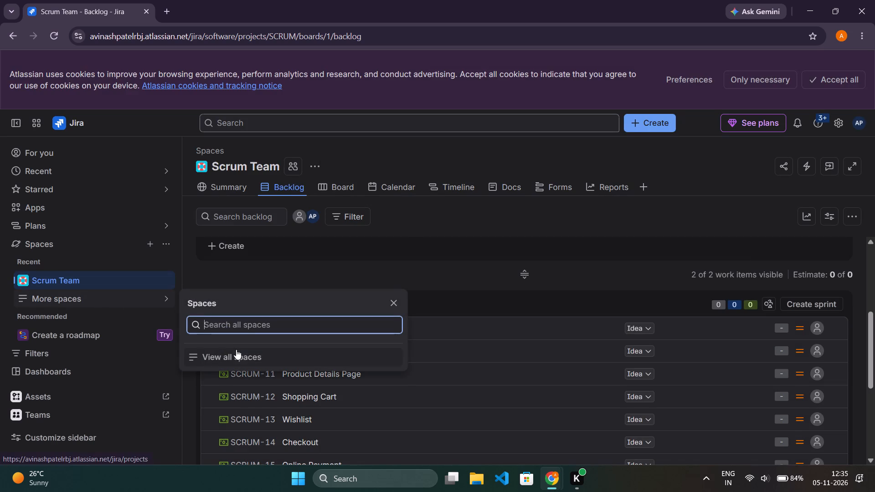
left_click(237, 354)
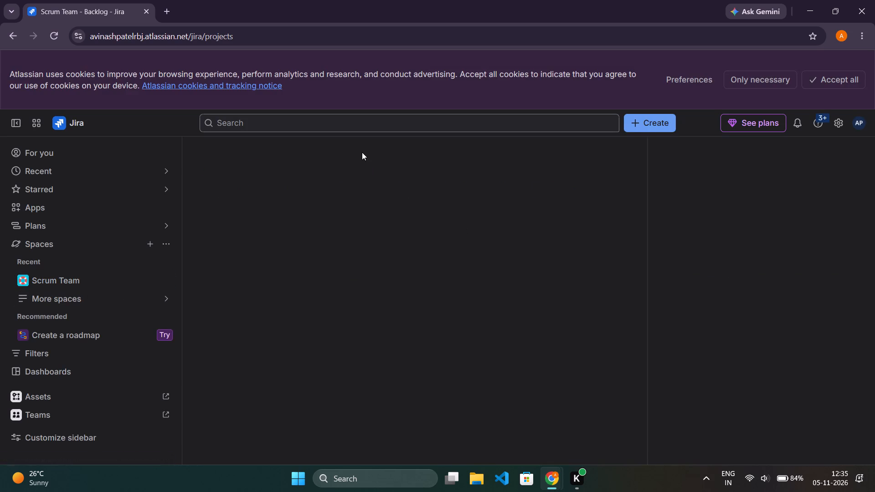
Create a Feature in the SCRUM space with the summary "agile" and dismiss the creation notification.
left_click(648, 132)
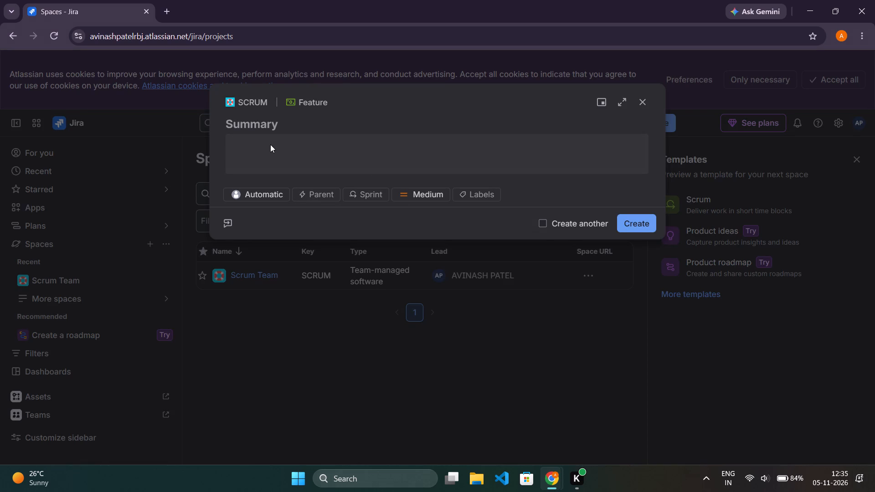
type("agile")
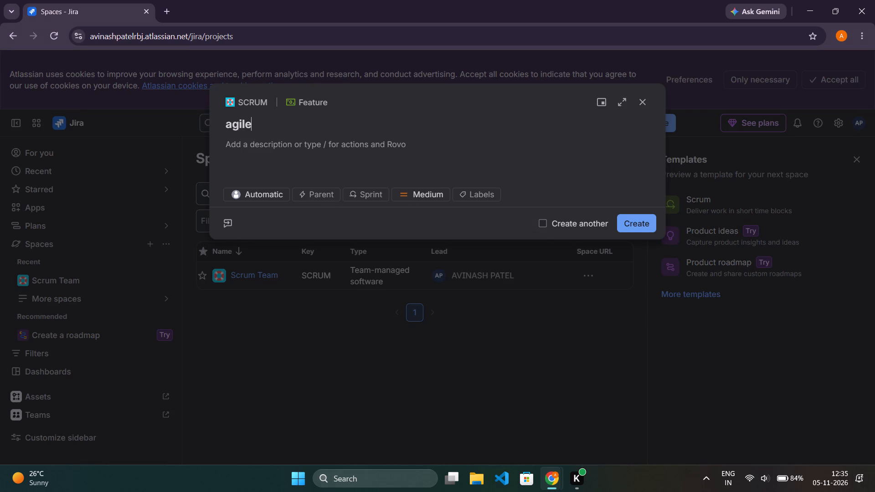
left_click(629, 220)
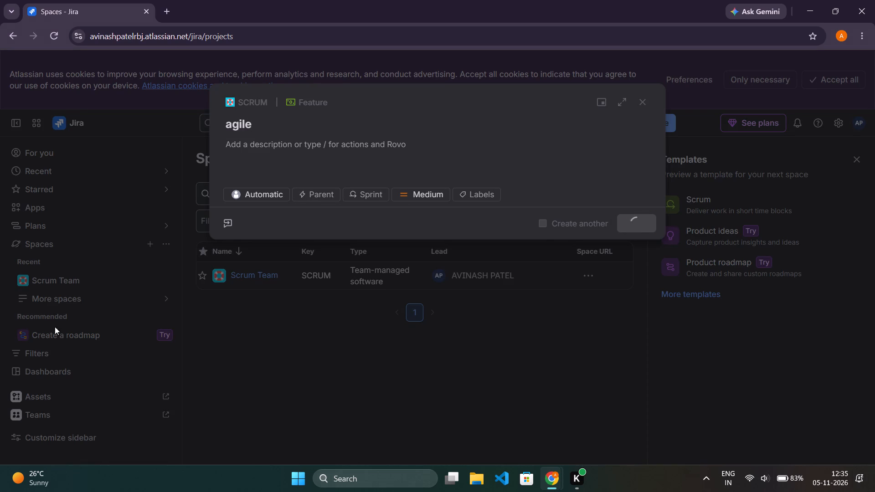
scroll(85, 345, "down", 1)
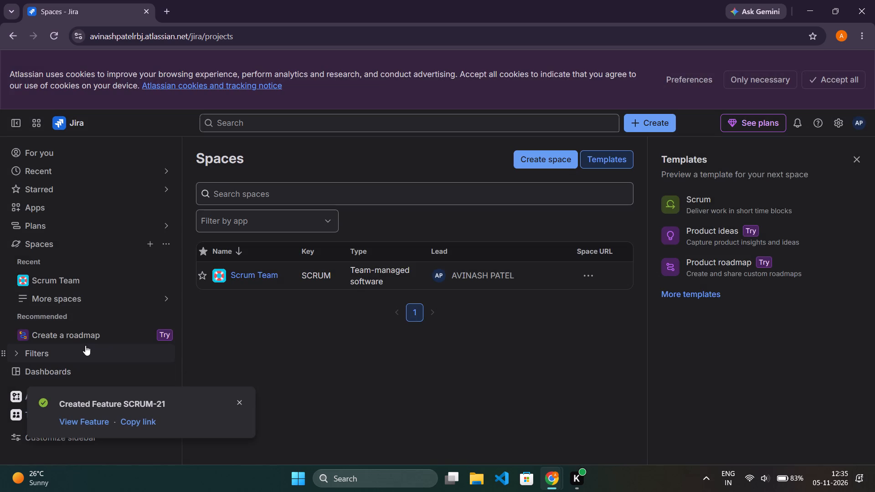
scroll(85, 345, "down", 1)
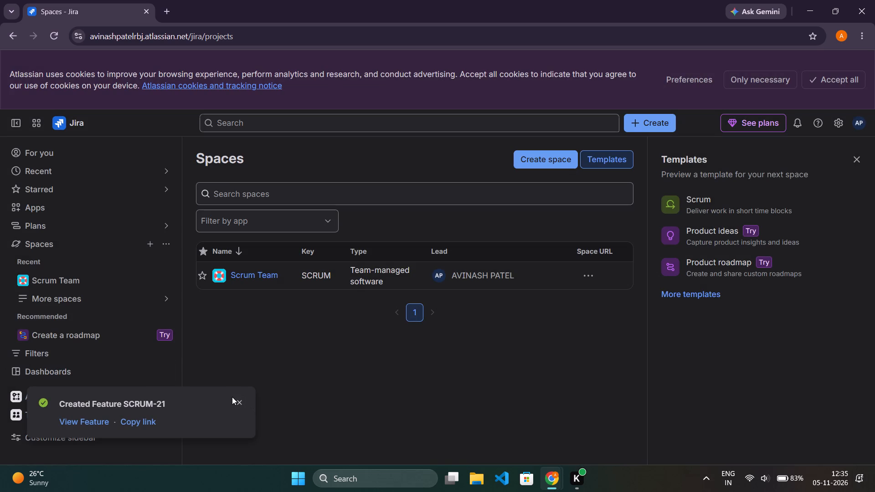
left_click(236, 400)
scroll(79, 325, "down", 1)
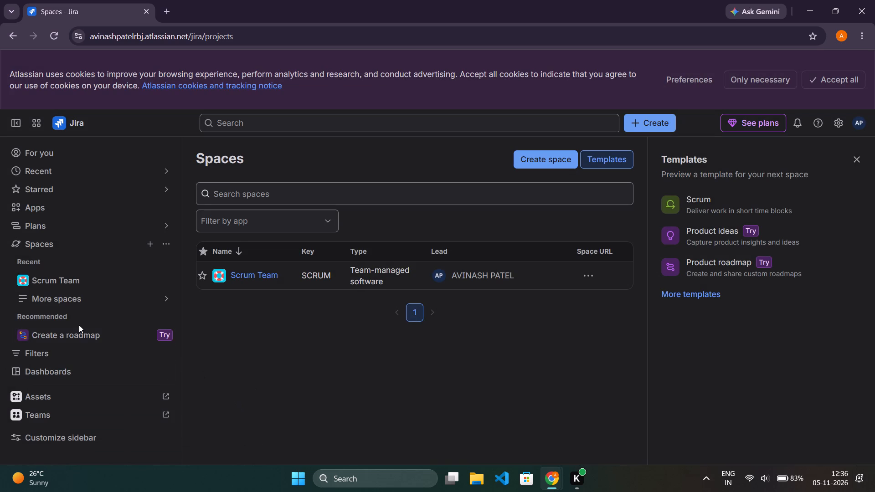
Search all spaces for "agil", then close the search.
left_click(80, 299)
left_click(234, 330)
type("ag")
type("il")
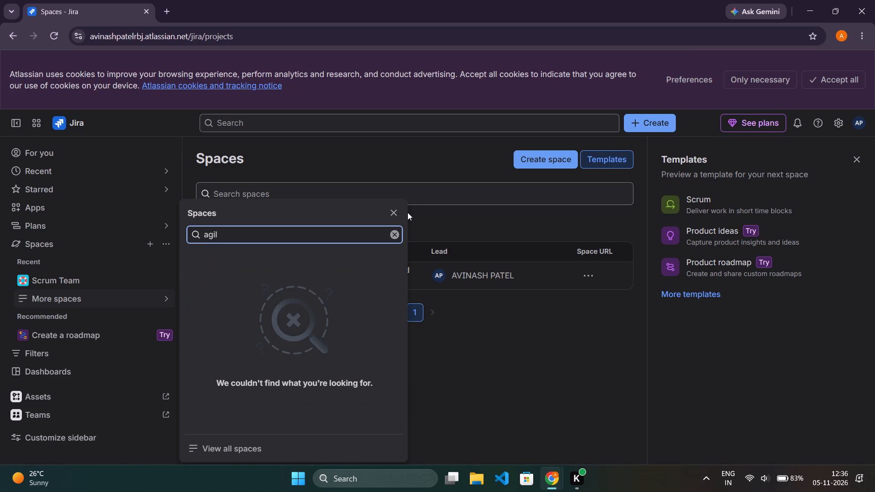
left_click(398, 212)
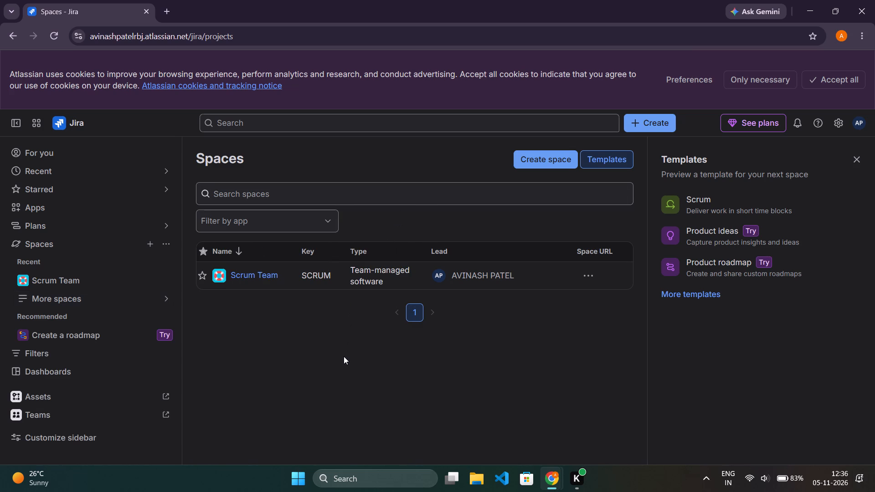
Open the board of the Scrum Team space.
scroll(119, 363, "down", 3)
scroll(82, 408, "up", 1)
left_click(58, 278)
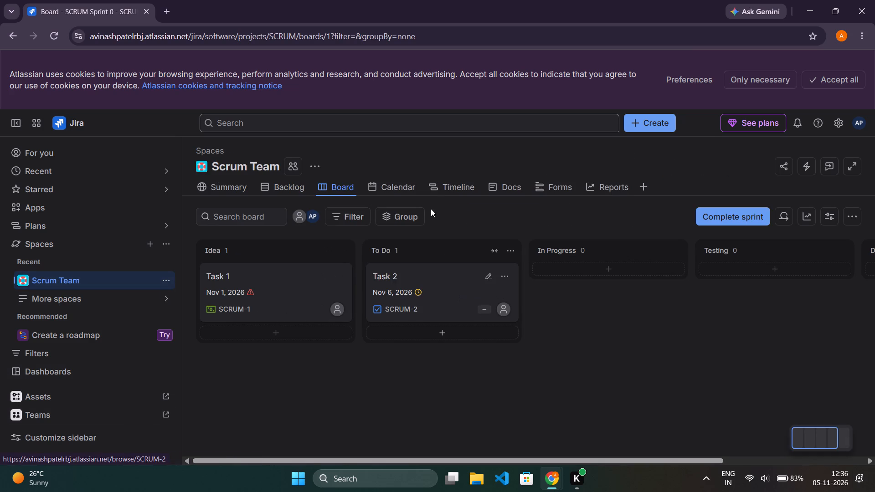
Start creating a new space from the full spaces list, using the Scrum template.
left_click(124, 290)
left_click(246, 358)
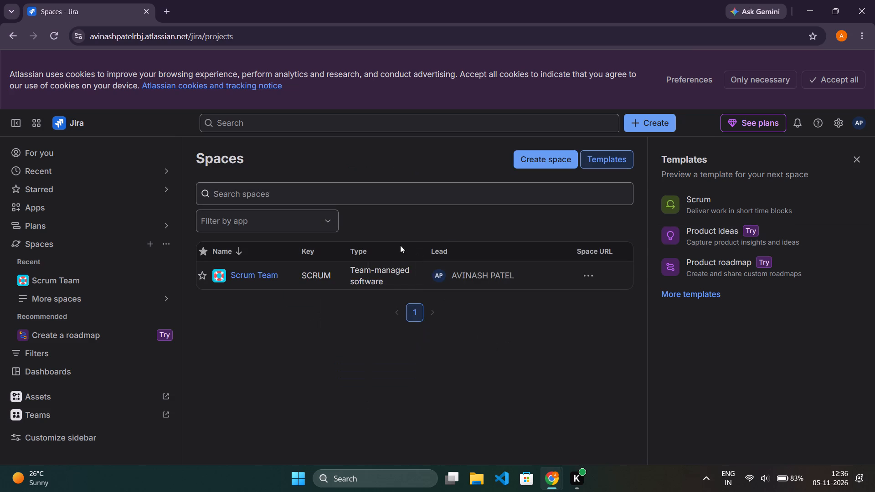
left_click(559, 166)
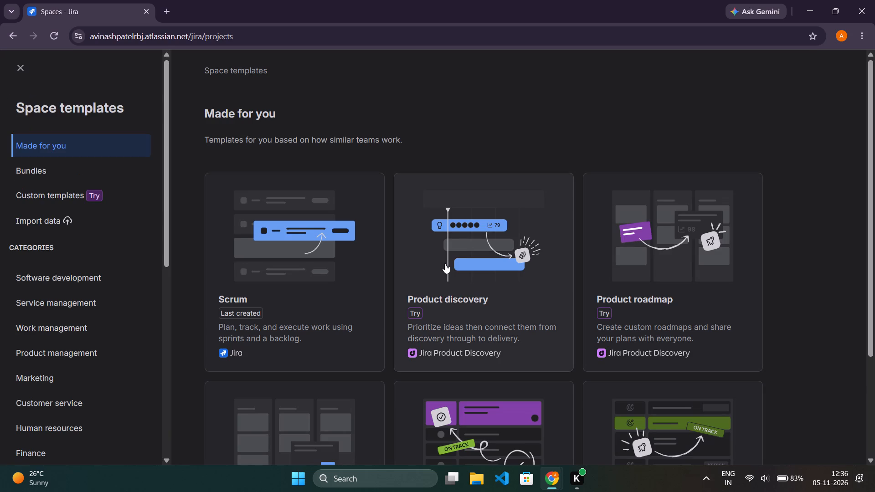
left_click(287, 329)
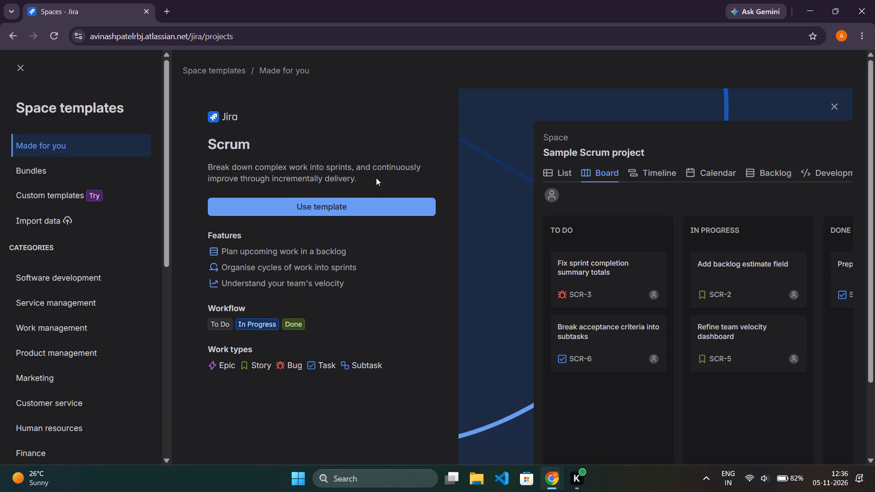
left_click(381, 205)
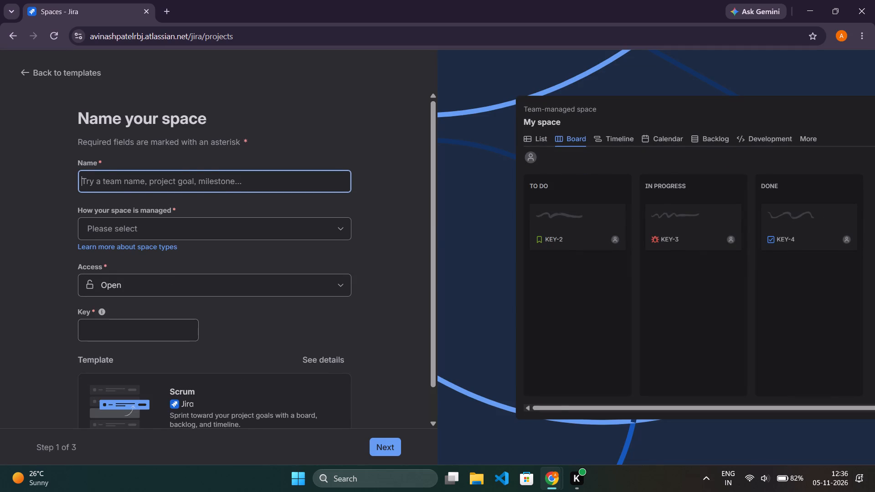
Name the new space "agile", set it as Team-managed, and continue to the space configuration.
type("agile")
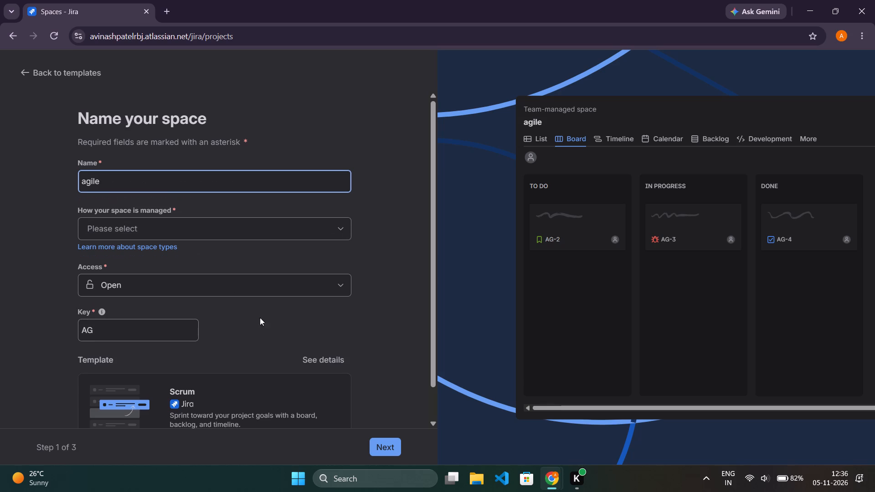
left_click(391, 446)
left_click(157, 224)
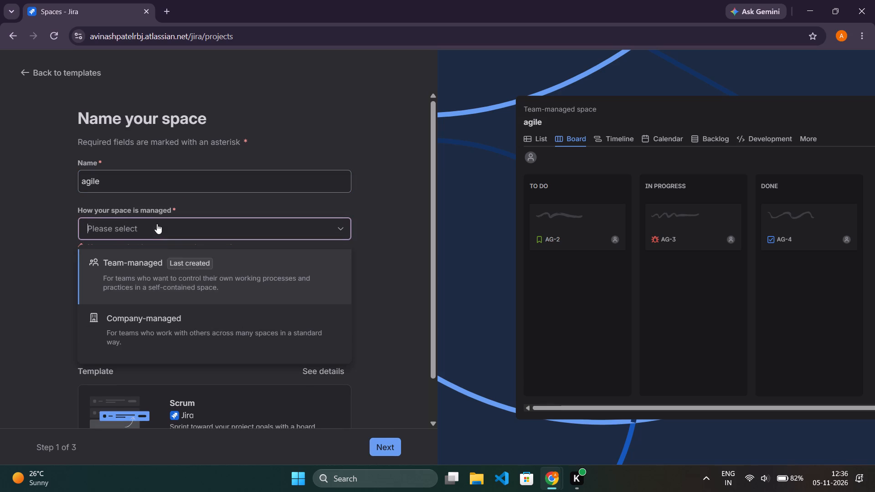
left_click(176, 272)
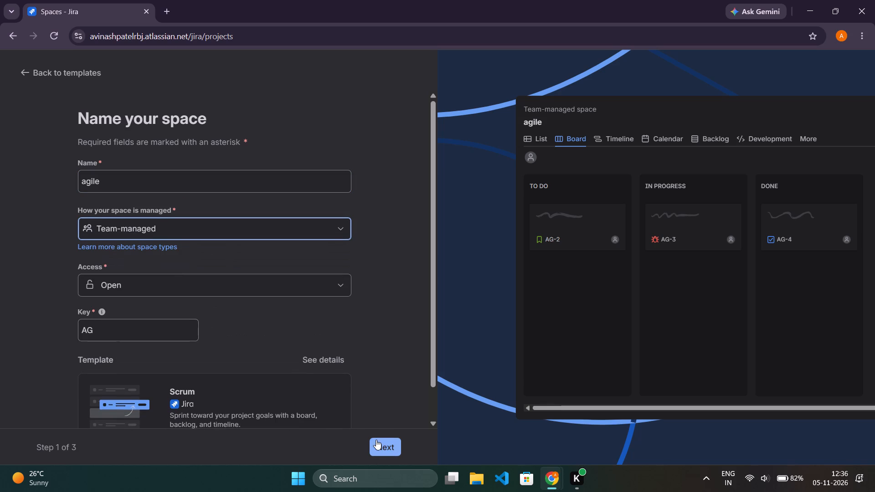
left_click(377, 440)
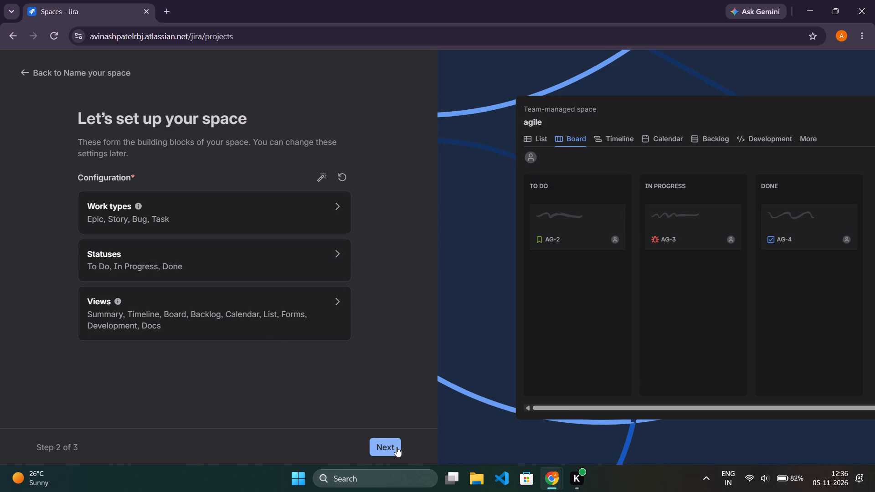
Finish creating the agile space with the default work types, statuses and views, without inviting anyone.
left_click(396, 447)
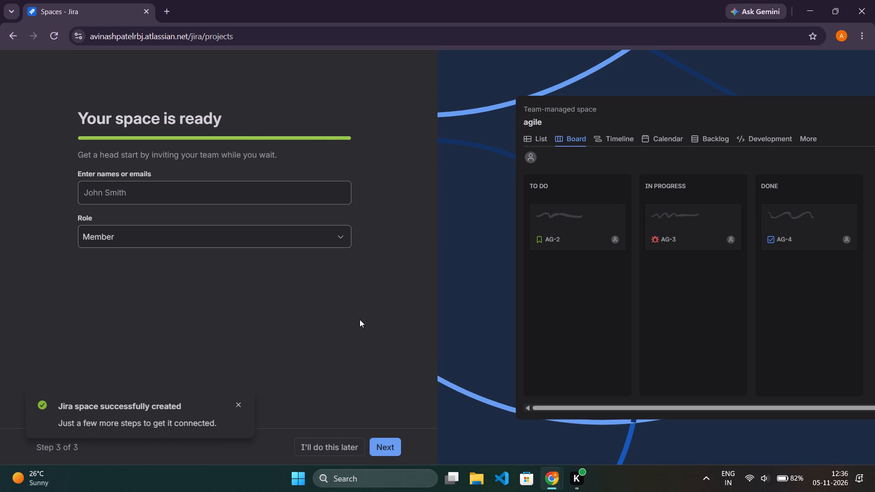
left_click(384, 442)
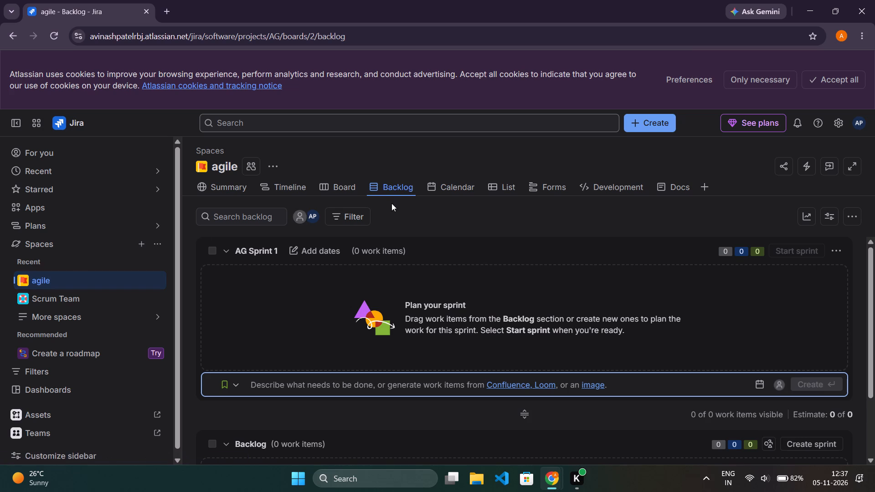
Add a story named "student registration" to the Backlog section of the agile space.
scroll(391, 203, "down", 3)
scroll(566, 330, "down", 4)
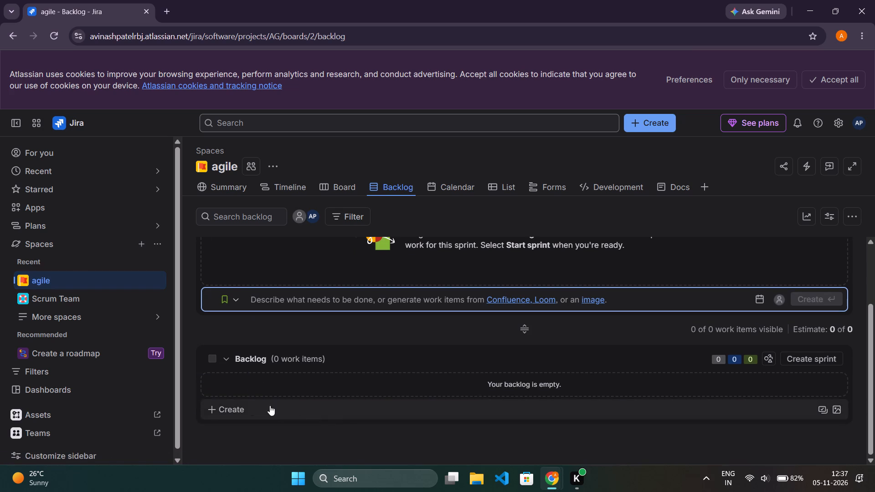
left_click(241, 405)
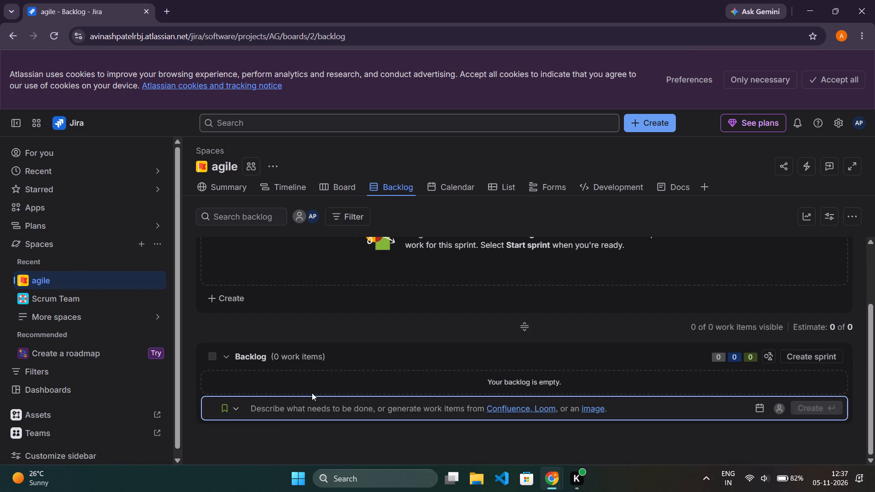
type("studet")
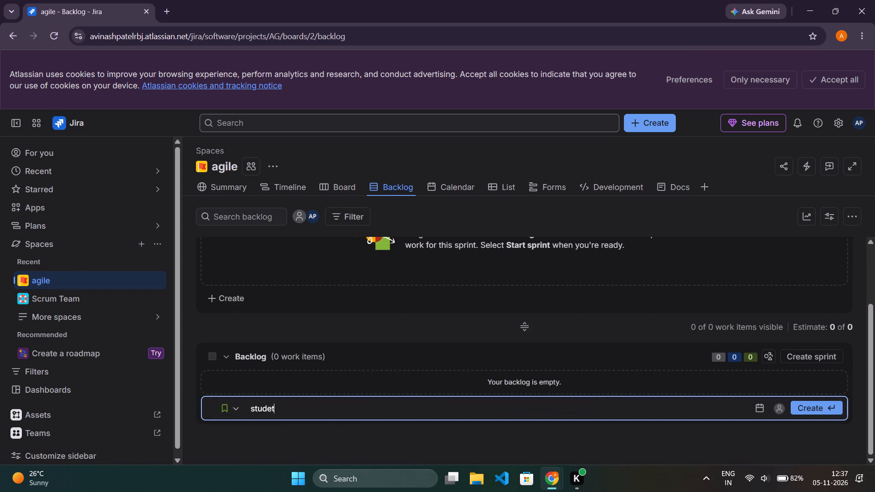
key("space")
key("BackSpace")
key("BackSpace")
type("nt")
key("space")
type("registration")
Submit the entered "student registration" story to the Backlog section.
left_click(807, 410)
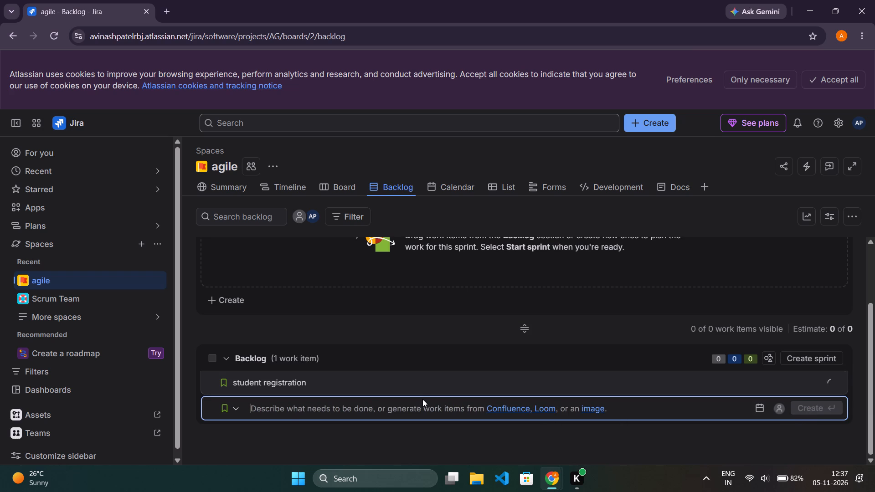
Add three more stories to the Backlog section: "student login/logout", "forgot password" and "view upcoming events".
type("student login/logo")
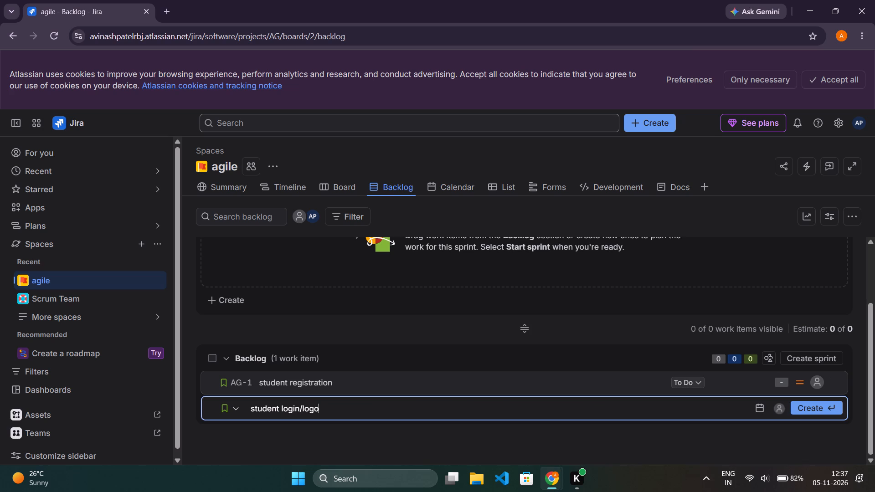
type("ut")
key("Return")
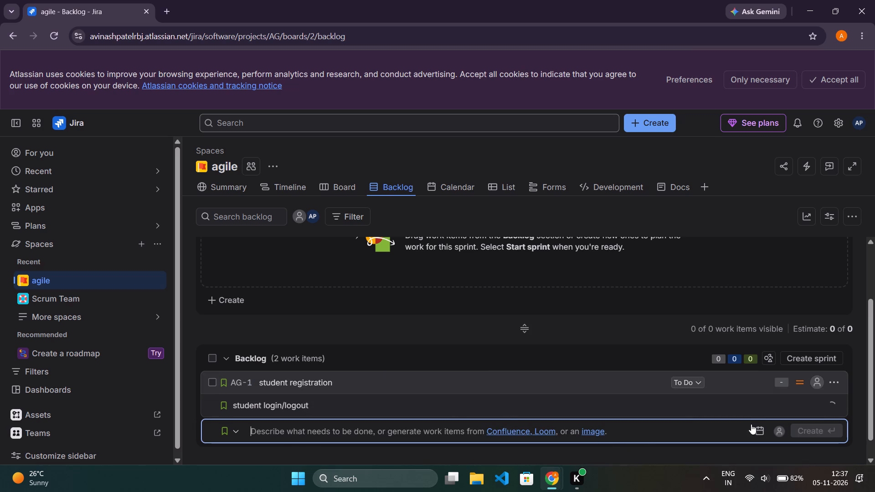
scroll(766, 399, "down", 1)
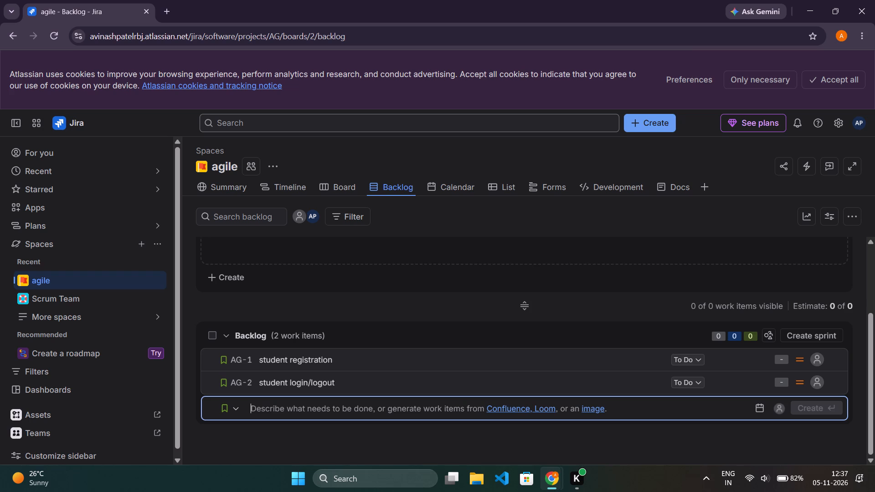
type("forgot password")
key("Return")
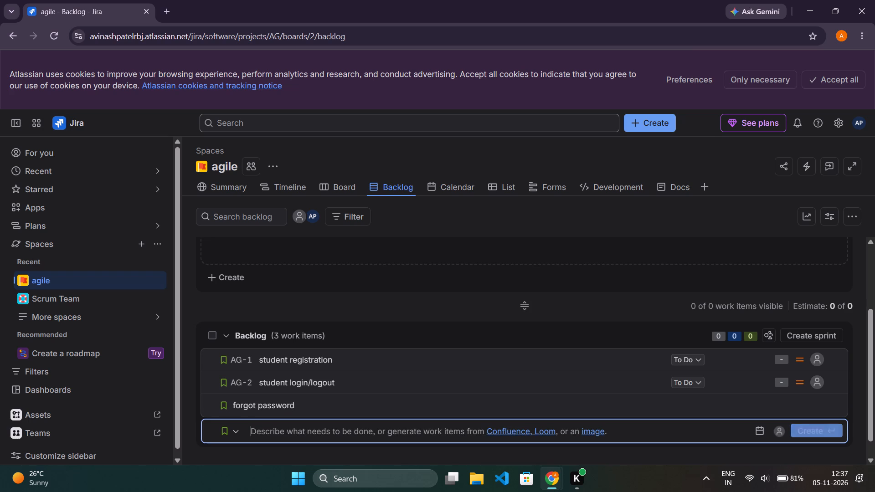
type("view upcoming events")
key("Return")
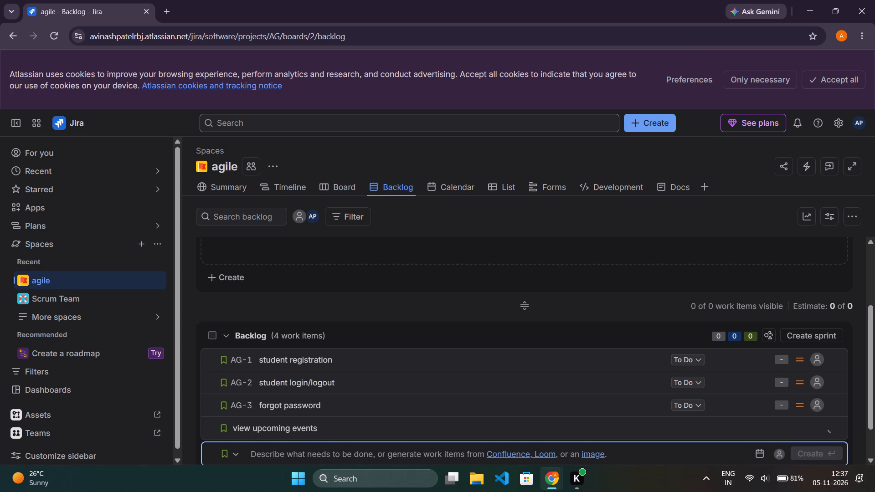
Add a backlog story named "search events by category".
type("search en")
key("BackSpace")
type("vent")
type("s by catef")
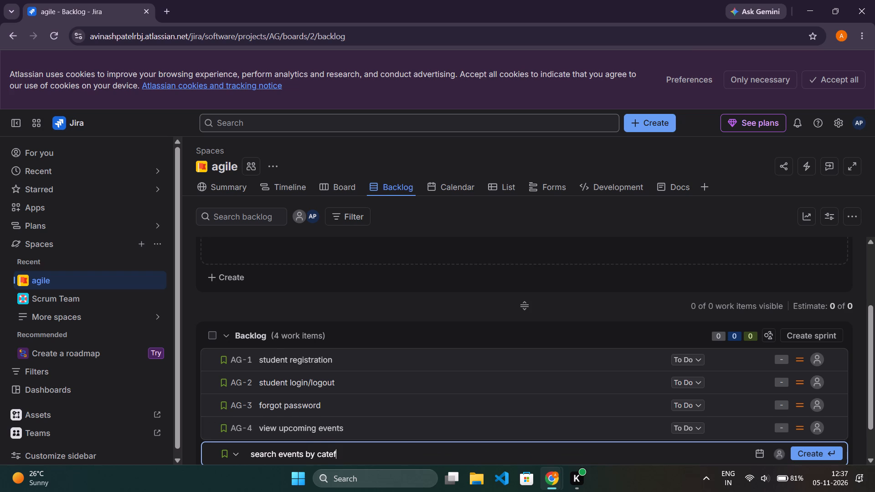
key("BackSpace")
type("gory")
key("Return")
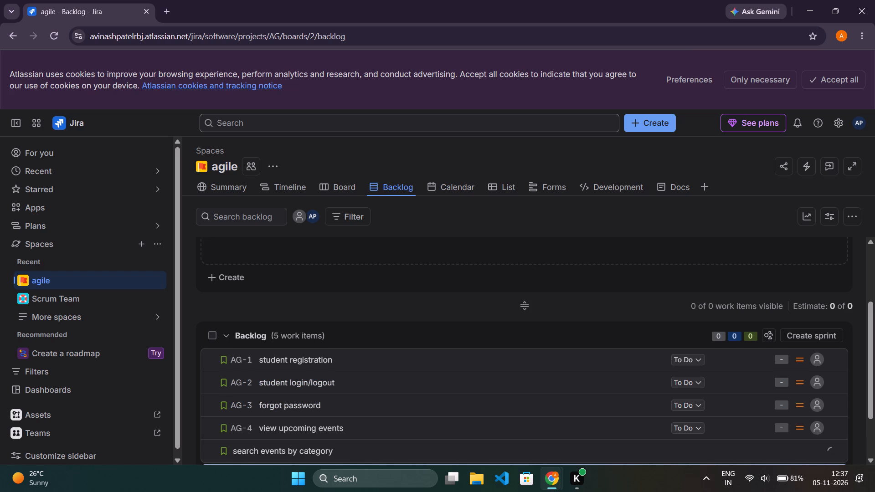
Add a backlog story named "view event details".
type("view evej")
key("BackSpace")
key("t")
key("BackSpace")
type("nt deta")
key("i")
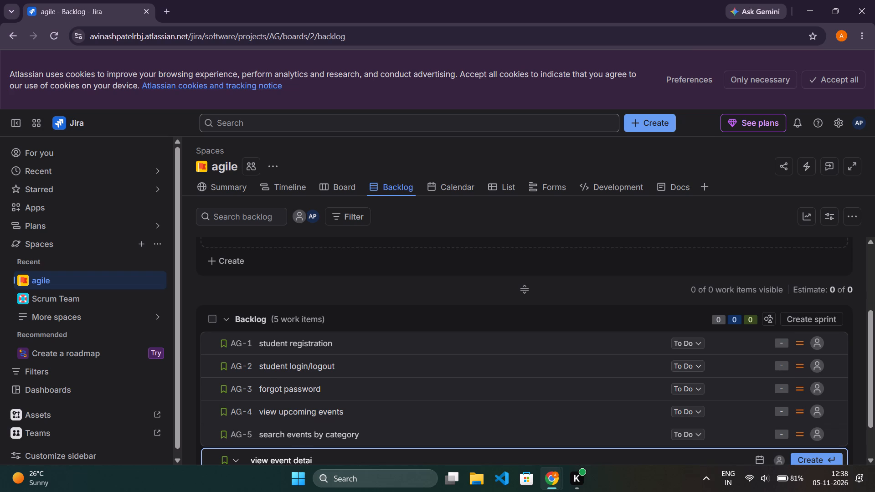
type("ls")
key("Return")
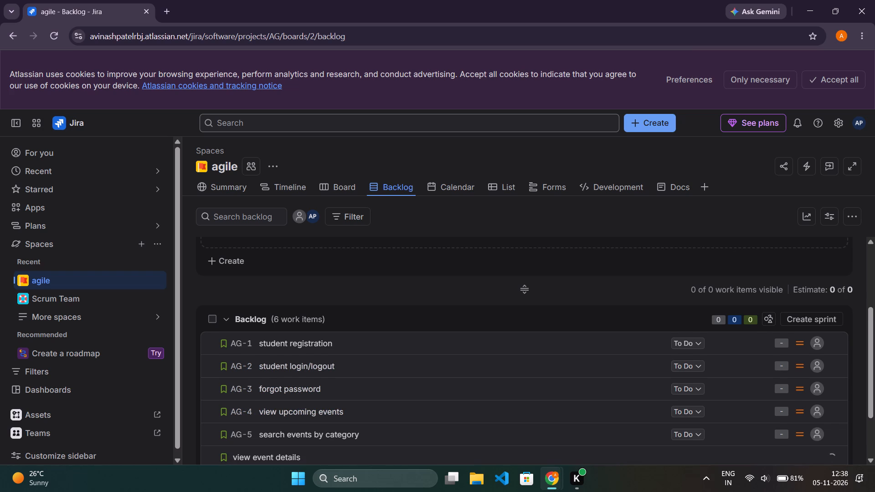
Add a backlog story named "registration for an event".
scroll(277, 410, "down", 4)
type("registration")
key("space")
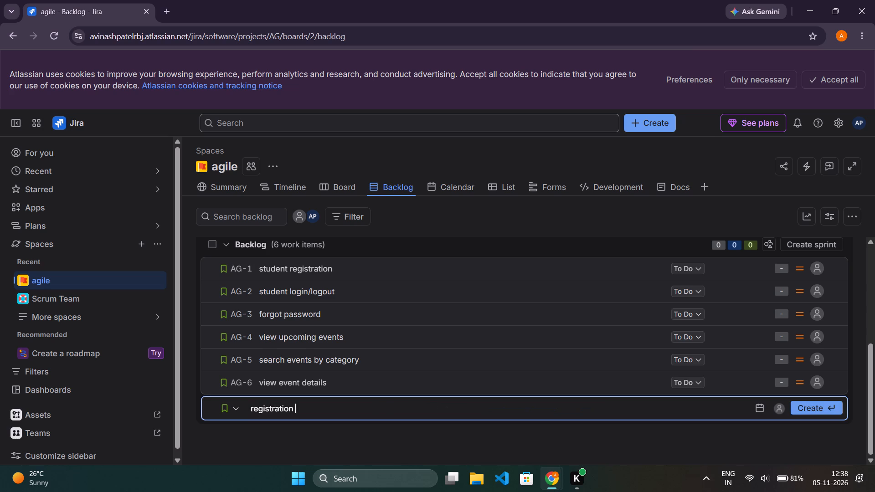
type("for an event")
key("Return")
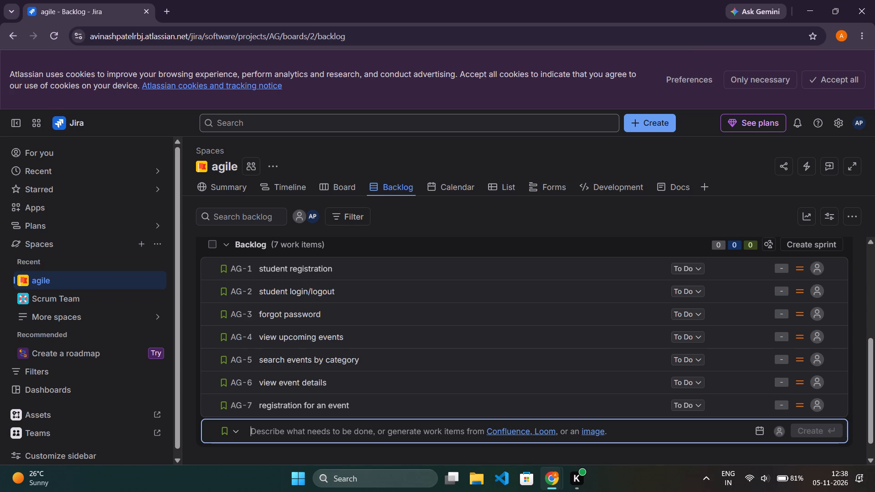
Add a backlog story named "cancel event registration".
type("cancel event")
key("space")
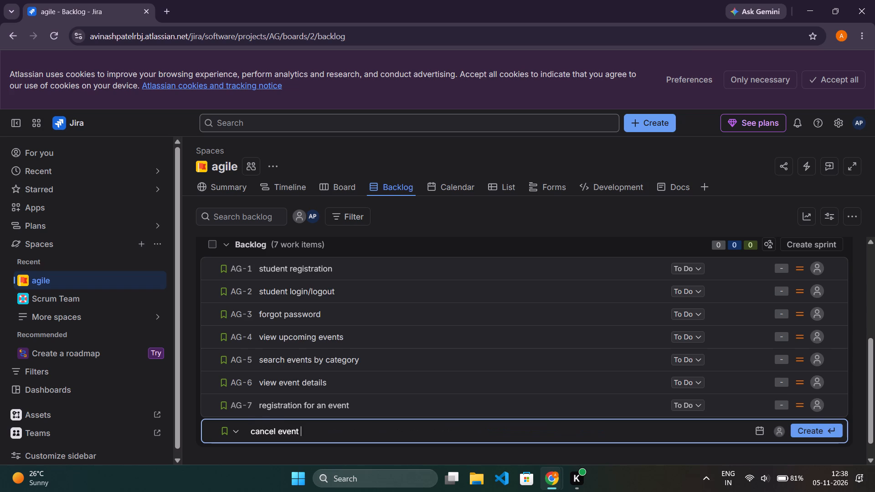
type("registration")
key("Return")
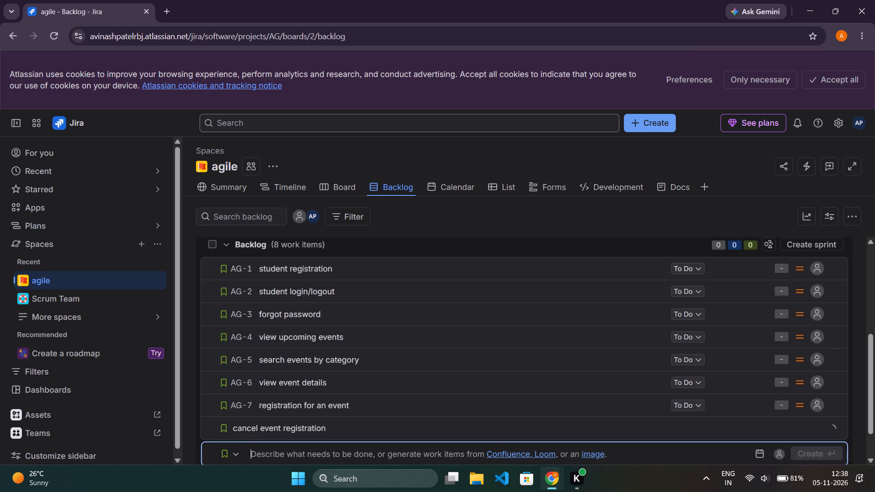
Add a backlog story named "view registration status".
key("v")
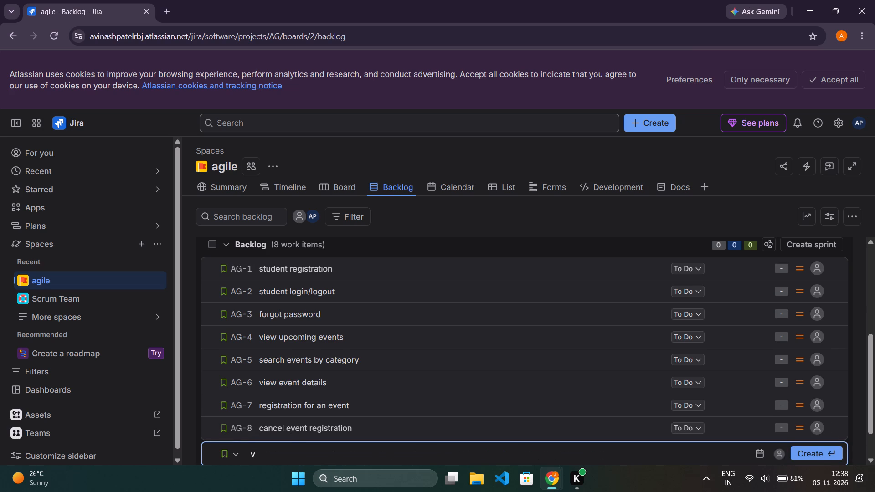
type("iew registration")
key("space")
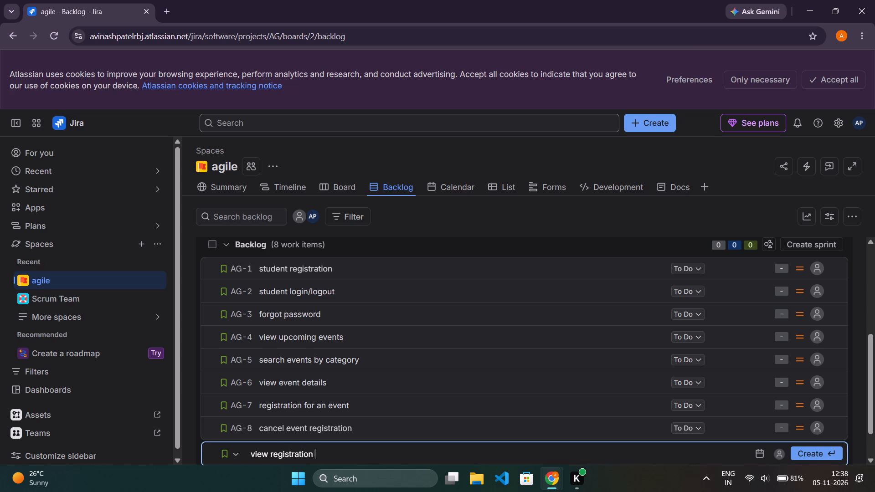
type("status")
key("Return")
Add a backlog story named "admin creates a new event".
key("a")
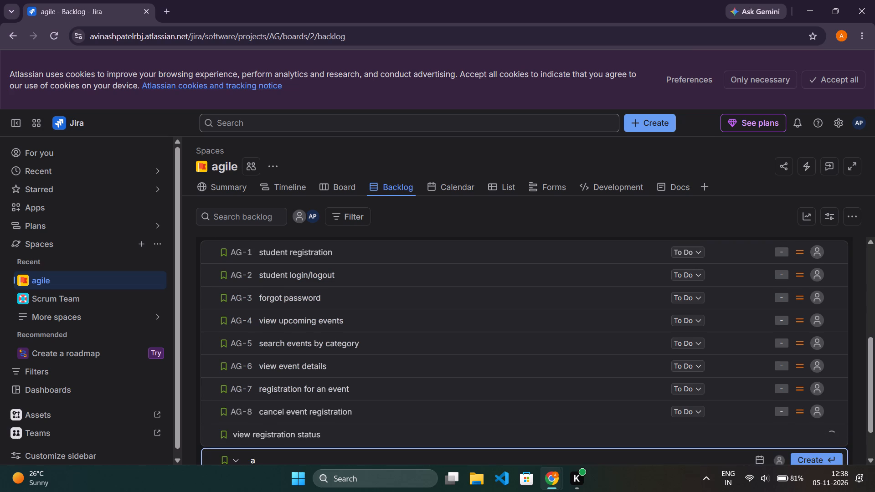
type("dmin ce")
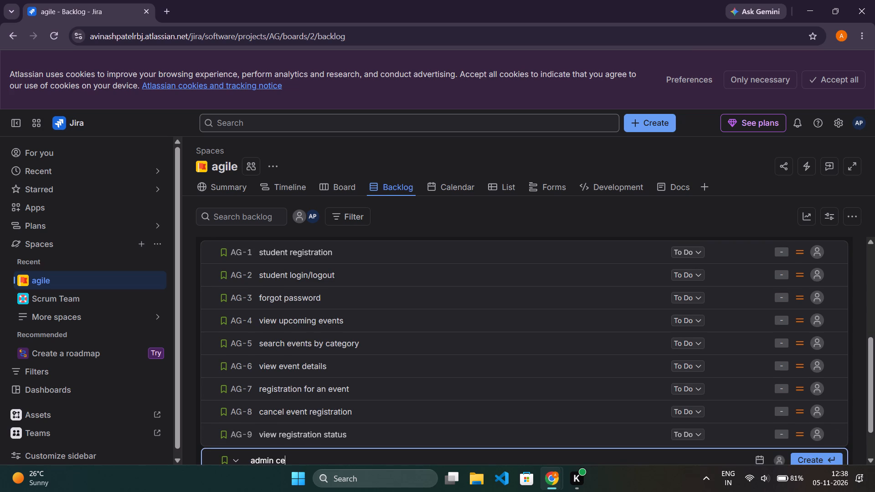
key("BackSpace")
type("reated")
key("space")
key("BackSpace")
key("BackSpace")
type("s")
key("space")
type("a mne")
key("BackSpace")
key("BackSpace")
key("BackSpace")
type("new event")
key("Return")
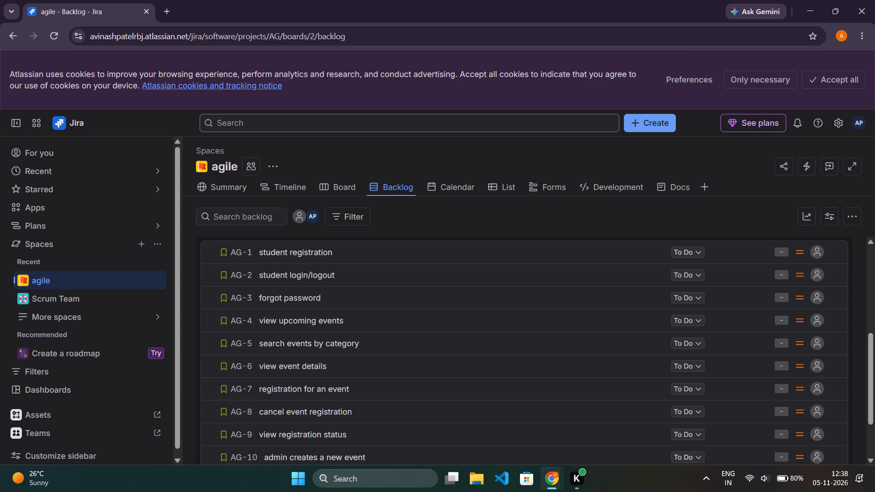
Add a backlog story named "admin update a event details".
type("admin update a e")
type("vent detau")
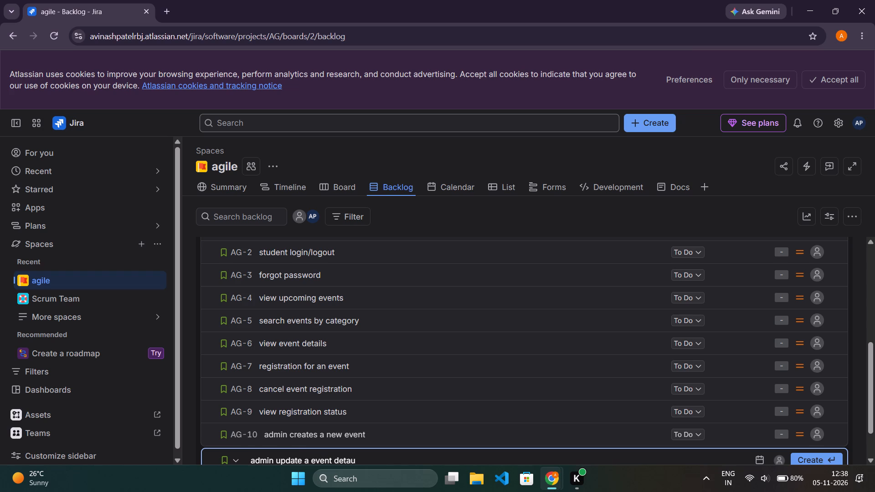
key("BackSpace")
type("ils]")
key("BackSpace")
key("Return")
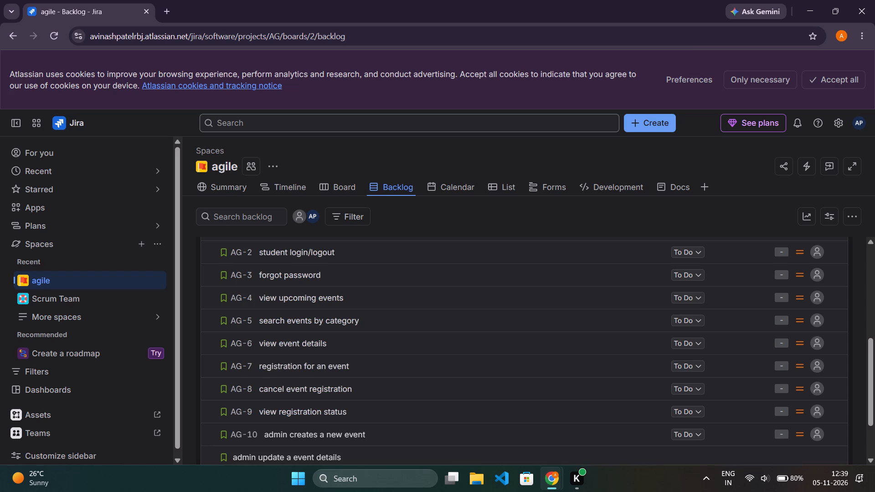
Add a backlog story named "admin deletes an event".
scroll(277, 410, "down", 1)
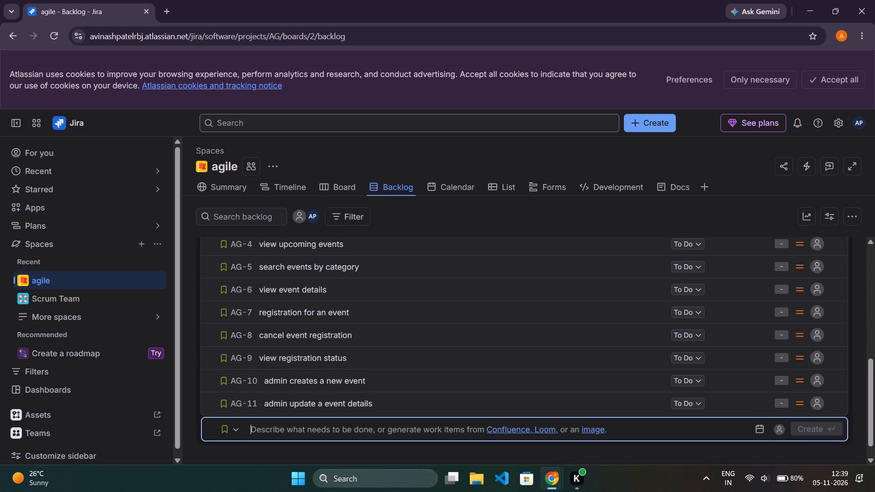
scroll(277, 410, "down", 1)
type("admin delete")
key("space")
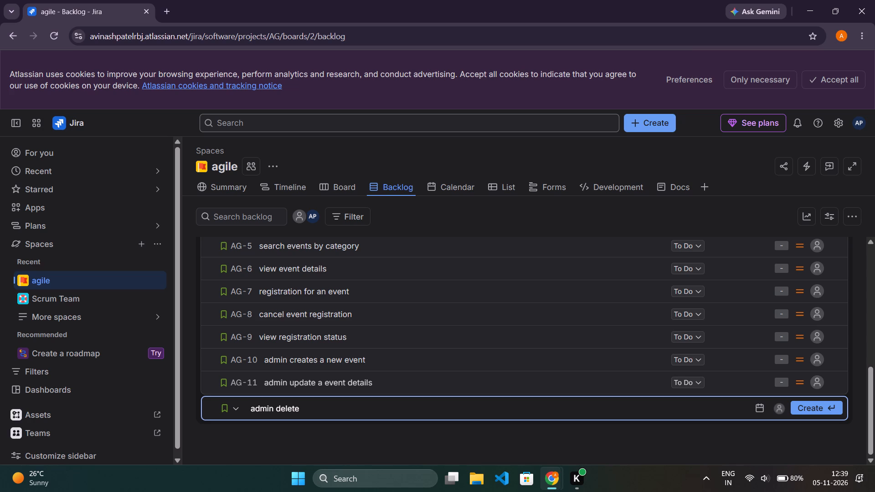
key("bracketright")
key("BackSpace")
key("BackSpace")
type("s an event")
key("Return")
Add a backlog story named "view registered participant".
scroll(277, 410, "down", 1)
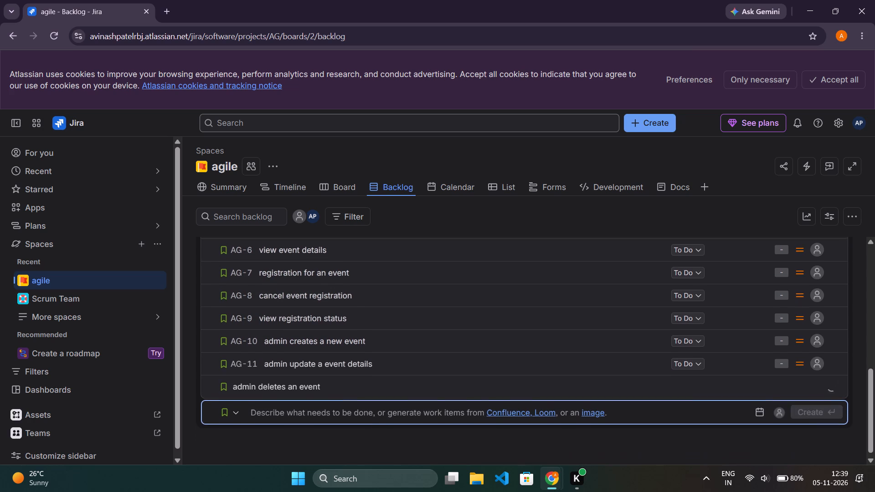
scroll(277, 410, "down", 3)
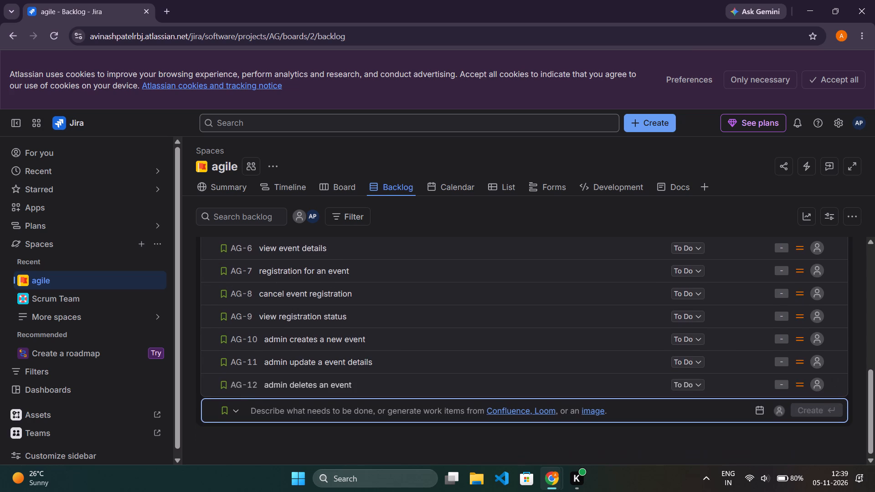
scroll(277, 410, "down", 1)
type("vu")
key("BackSpace")
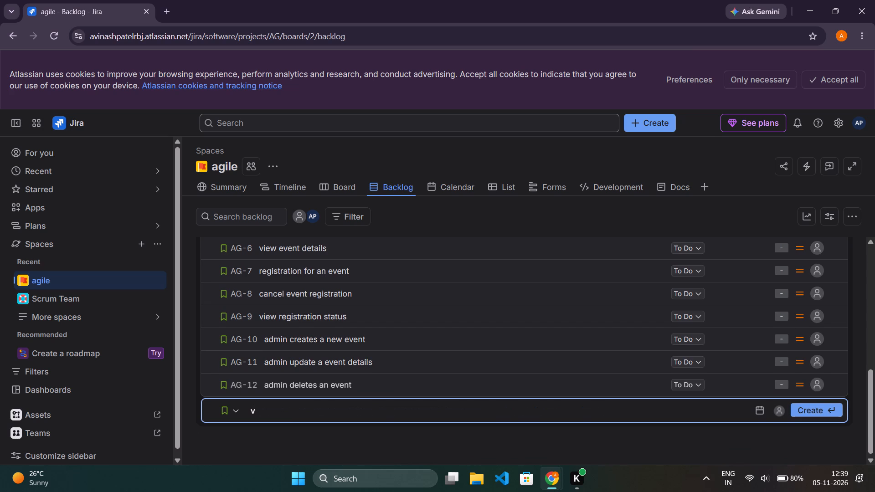
type("iew registeres")
key("BackSpace")
type("d pas")
key("BackSpace")
type("rticipant")
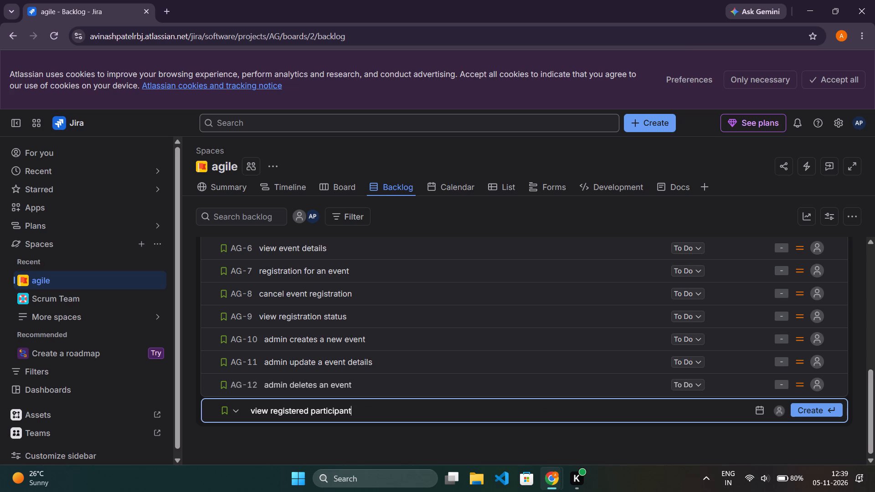
key("Return")
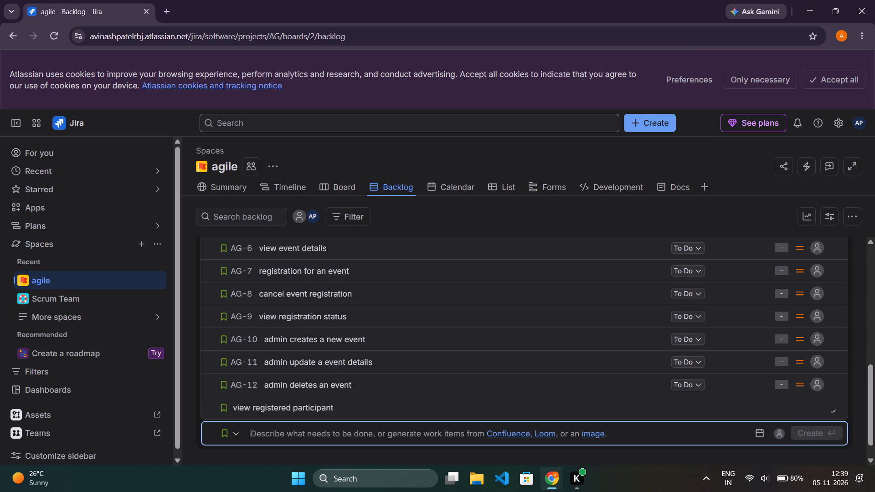
Add a backlog story named "mark student attendance".
type("mal")
key("BackSpace")
type("rk student")
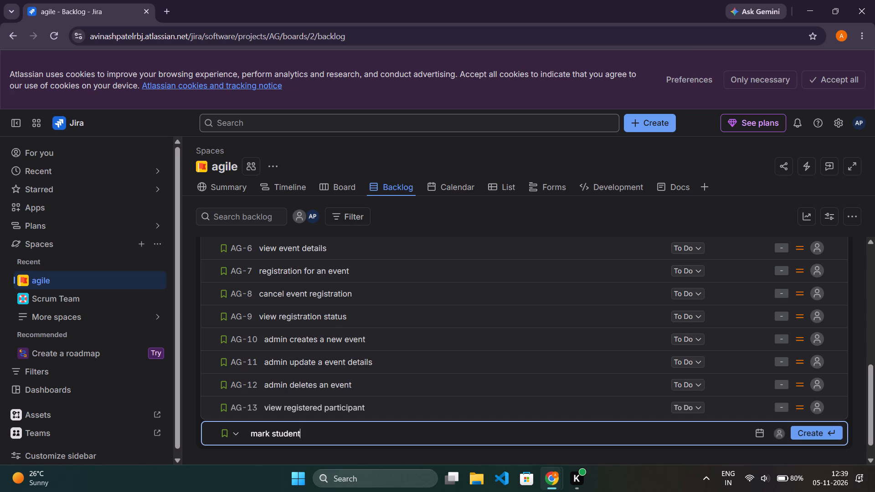
key("space")
type("attend")
type("en")
key("BackSpace")
key("BackSpace")
type("ance")
key("Return")
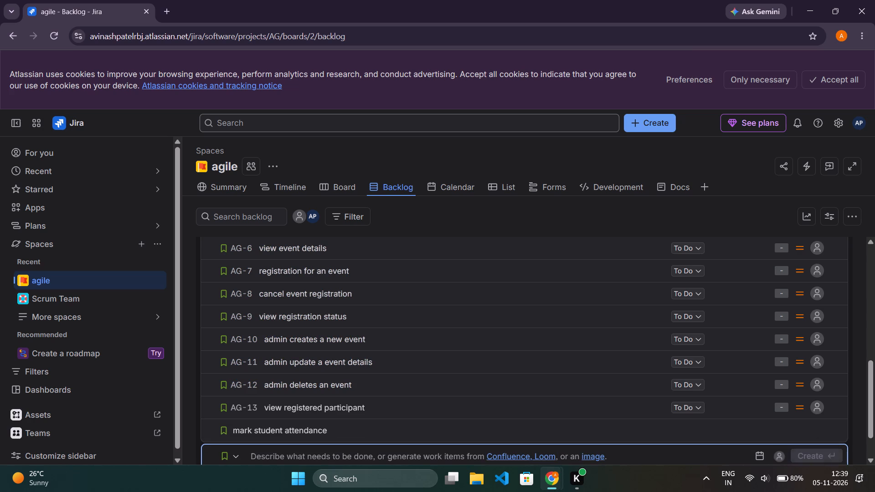
scroll(277, 410, "down", 1)
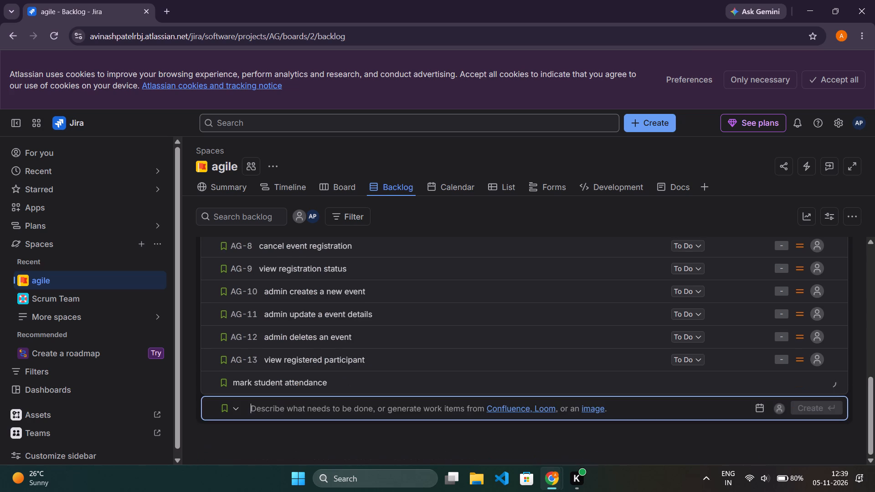
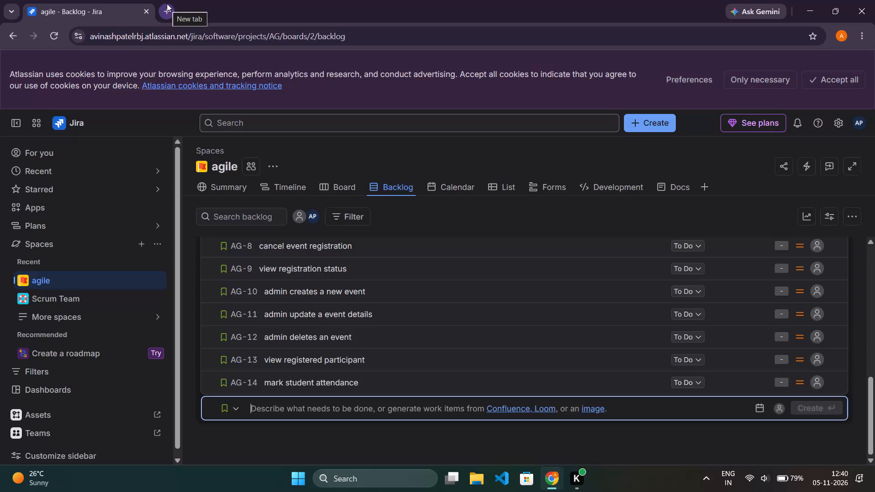
Look through the sprint section and the backlog's list of stories.
left_click(523, 357)
scroll(523, 357, "up", 4)
scroll(523, 357, "down", 2)
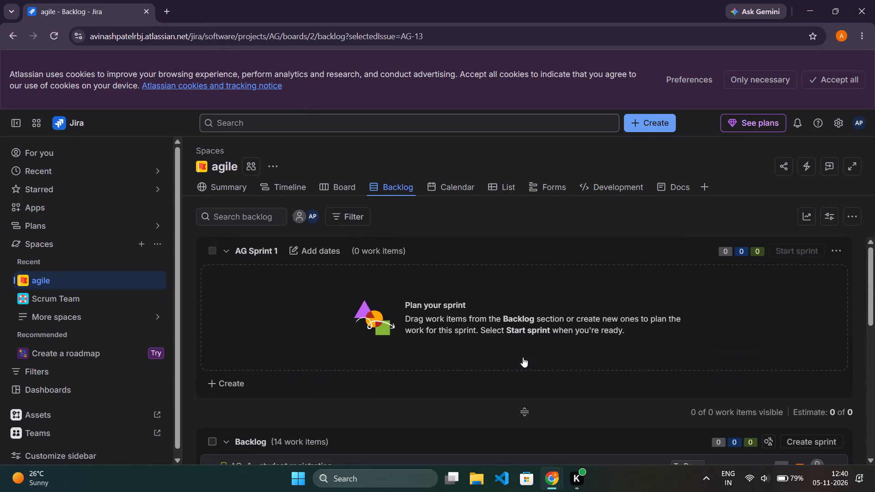
scroll(523, 357, "down", 2)
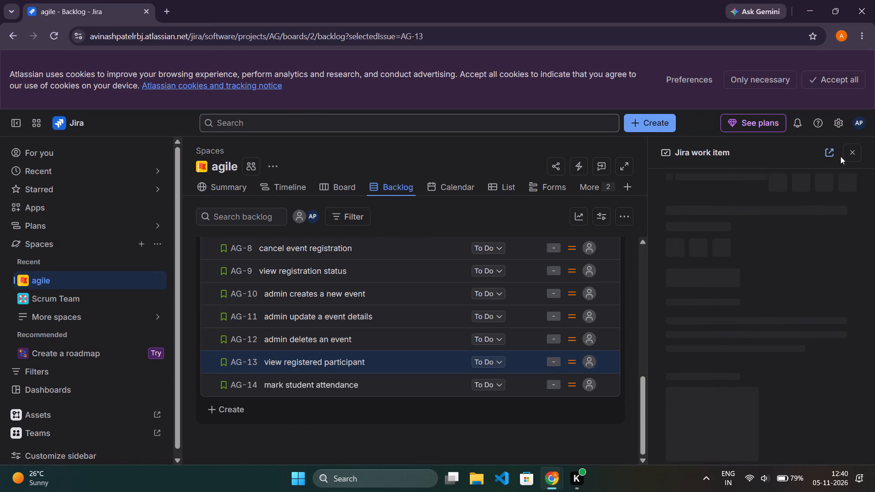
left_click(852, 151)
scroll(748, 294, "up", 1)
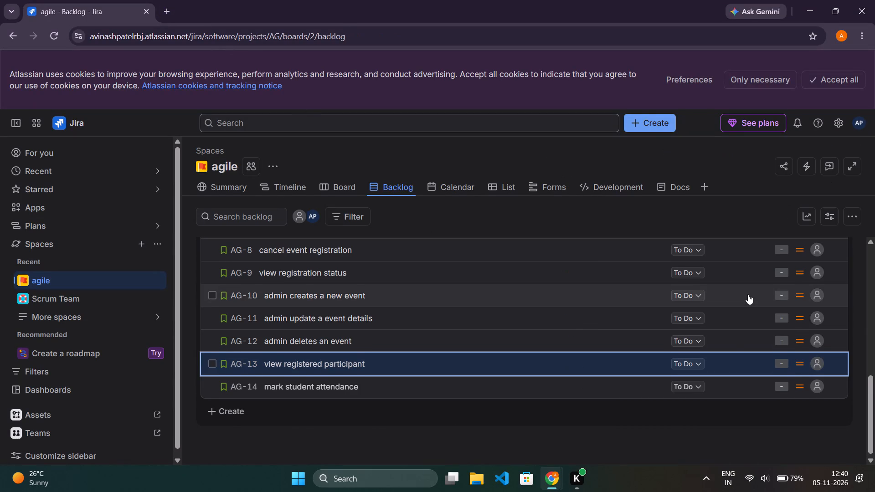
scroll(748, 294, "up", 4)
scroll(748, 294, "down", 2)
scroll(748, 294, "up", 1)
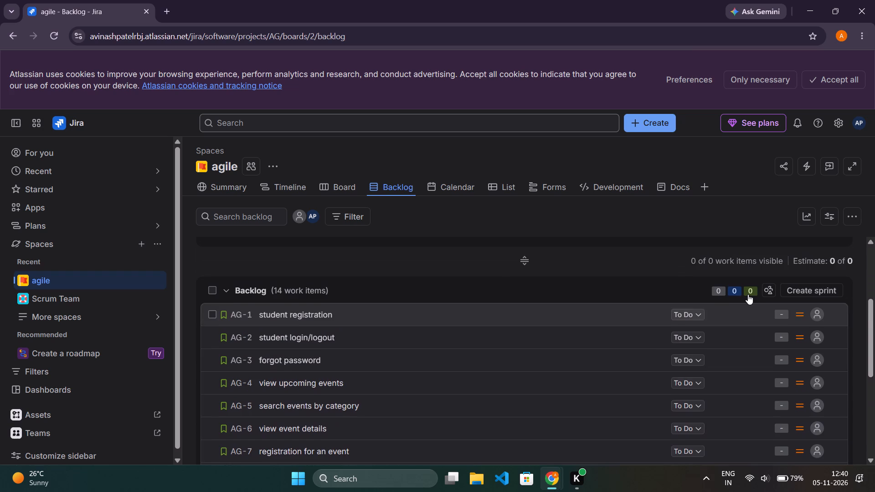
scroll(748, 294, "up", 1)
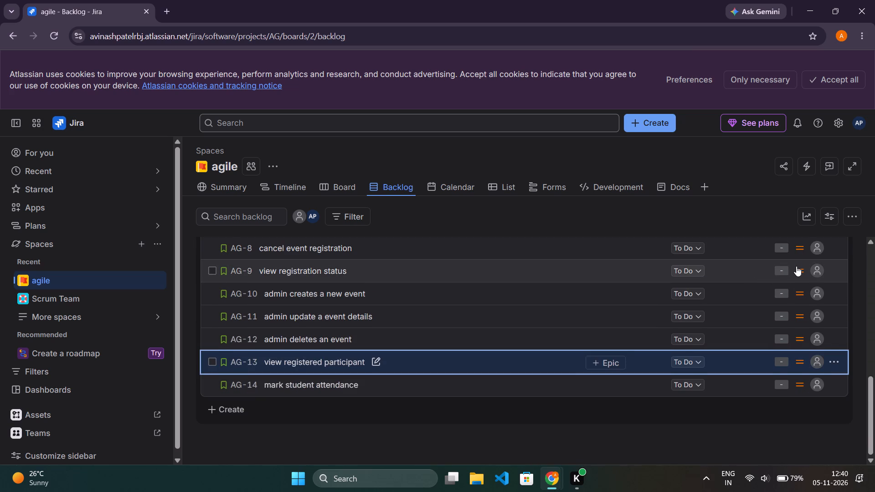
scroll(800, 262, "up", 4)
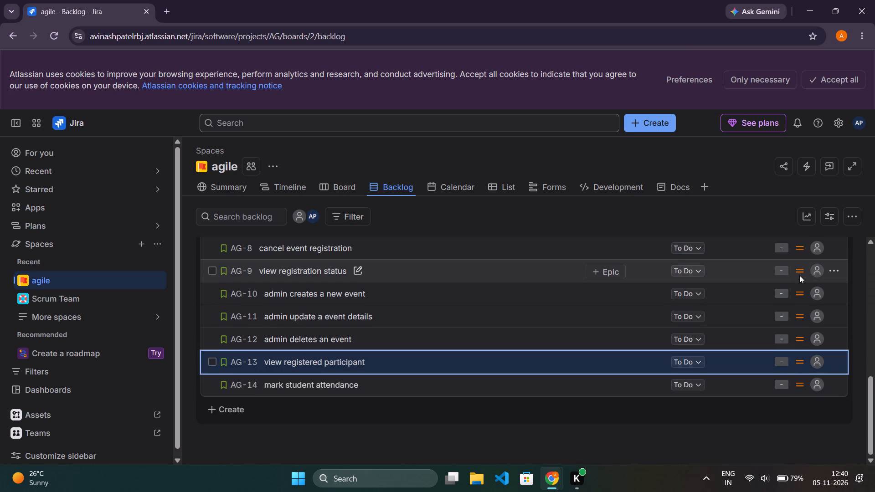
scroll(799, 275, "up", 5)
left_click(650, 374)
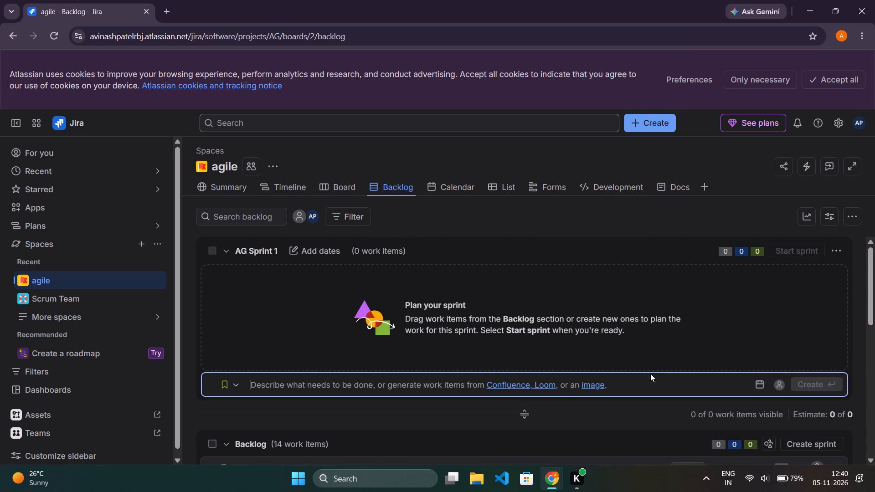
left_click(628, 400)
Set the story point estimate of the backlog story "mark student attendance" to 5.
scroll(628, 400, "down", 1)
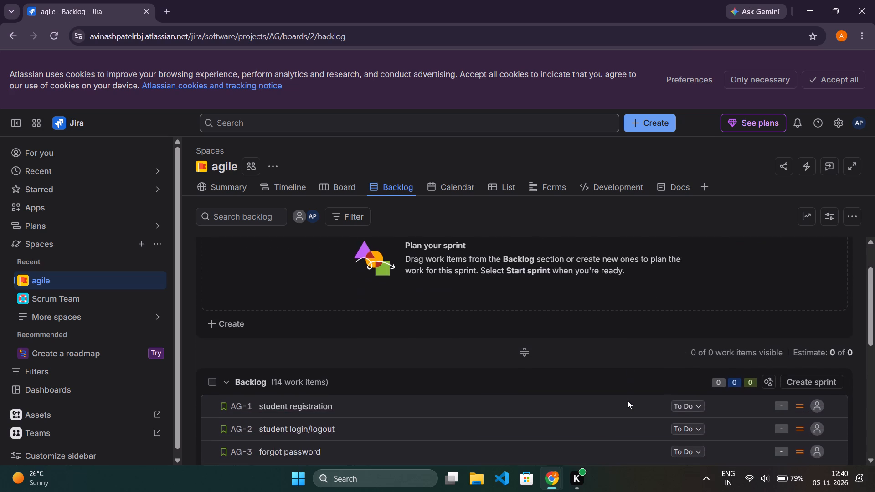
scroll(628, 400, "down", 1)
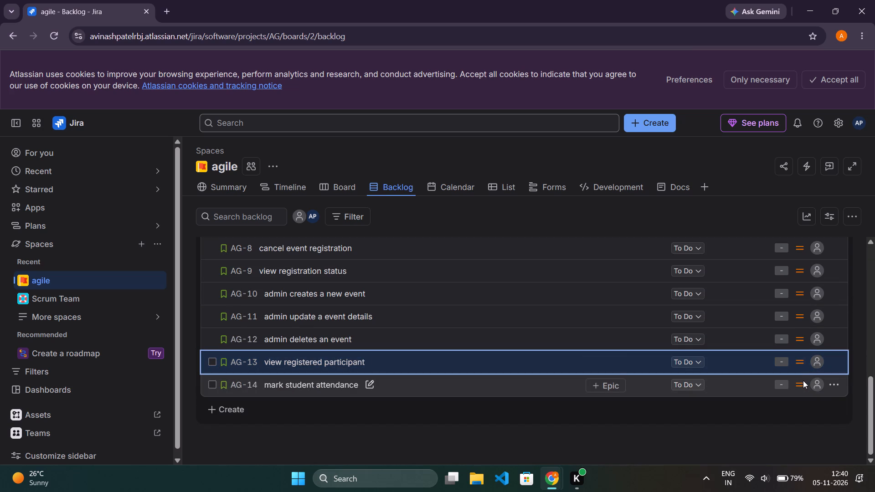
left_click(839, 388)
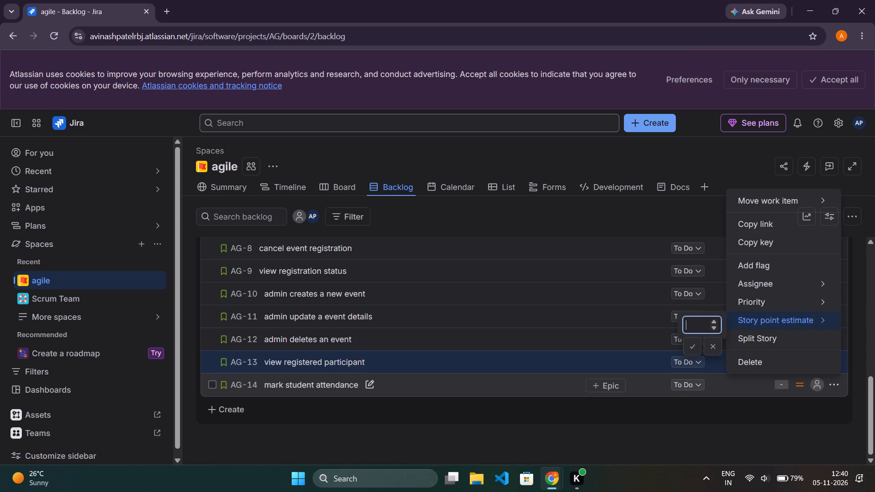
key("5")
key("Return")
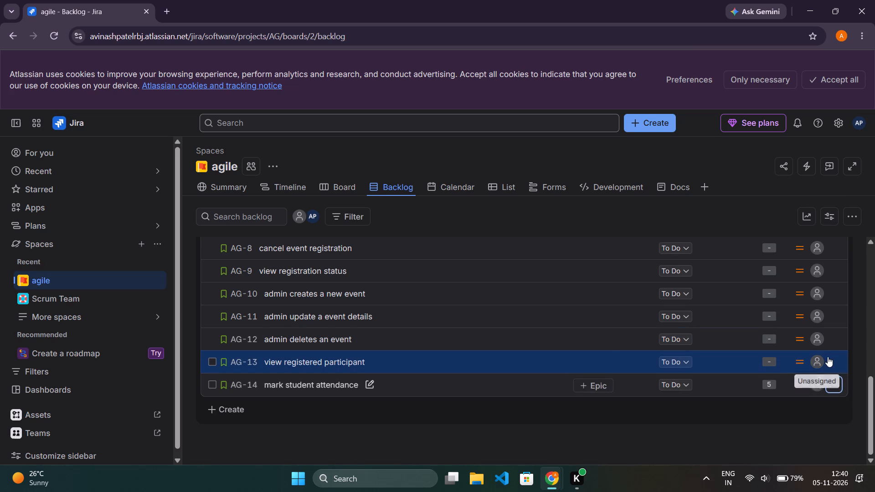
Set the story point estimate of the backlog story "view registered participant" to 5.
left_click(832, 360)
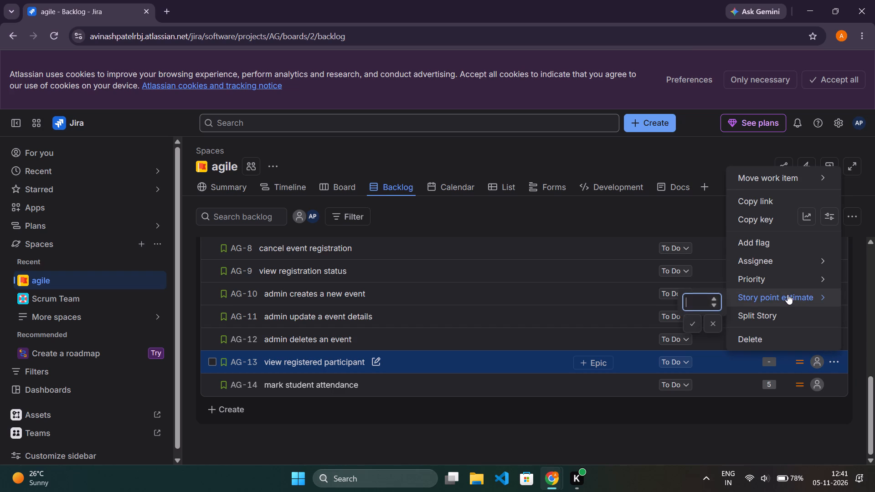
type("54")
key("BackSpace")
key("Return")
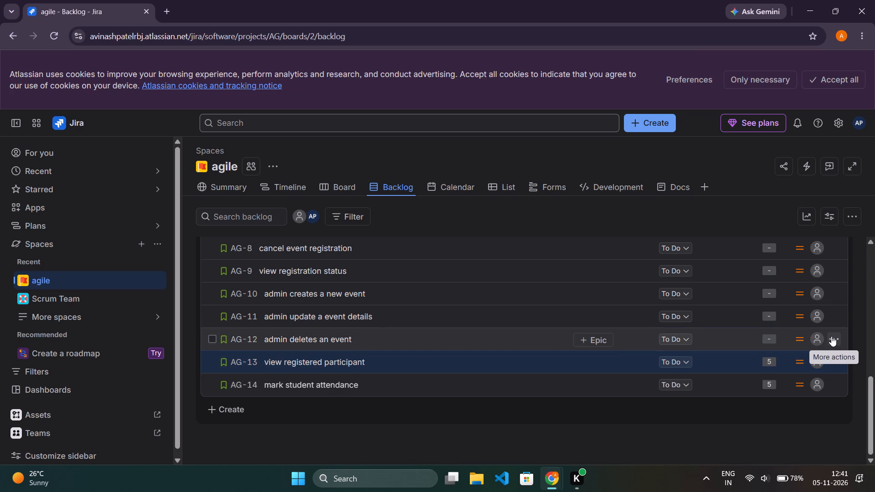
Set the story point estimate of the backlog story "admin deletes an event" to 2.
left_click(835, 338)
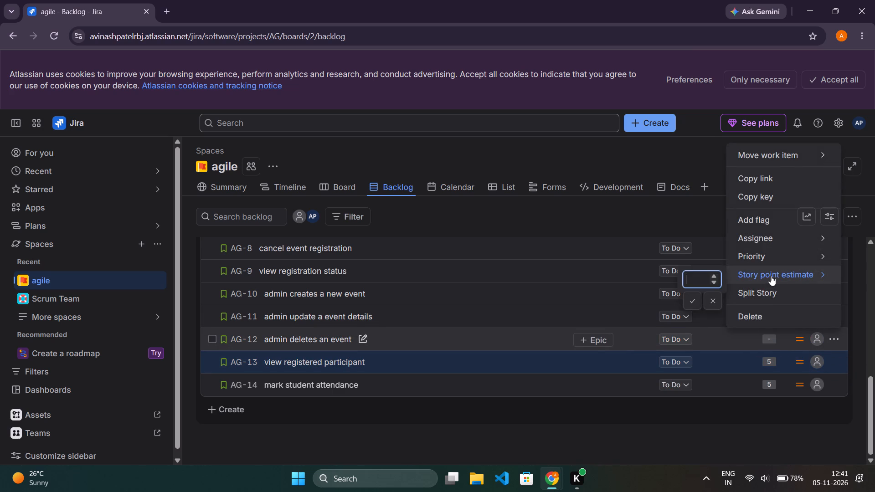
key("2")
key("Return")
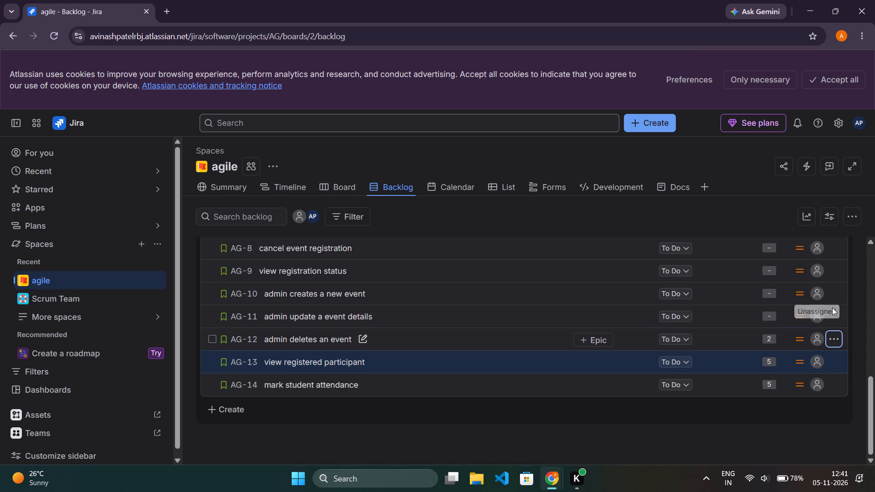
Set the story point estimate of the backlog story "admin update a event details" to 3.
left_click(836, 319)
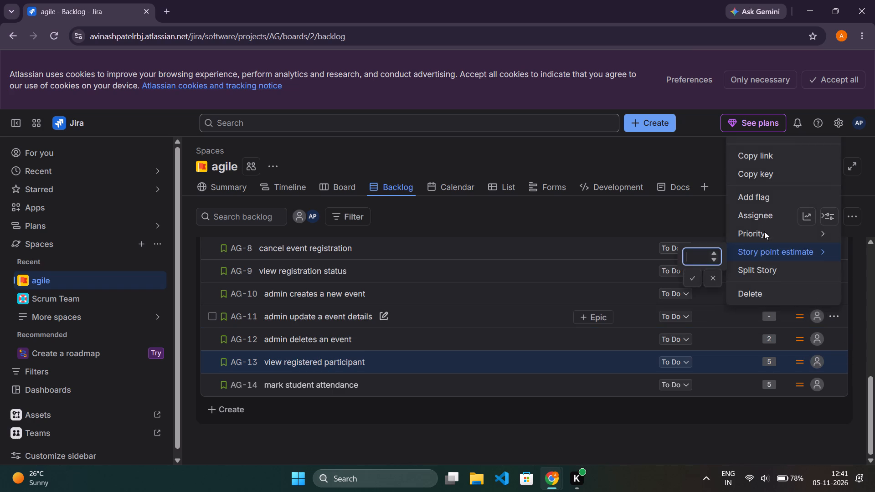
left_click(768, 249)
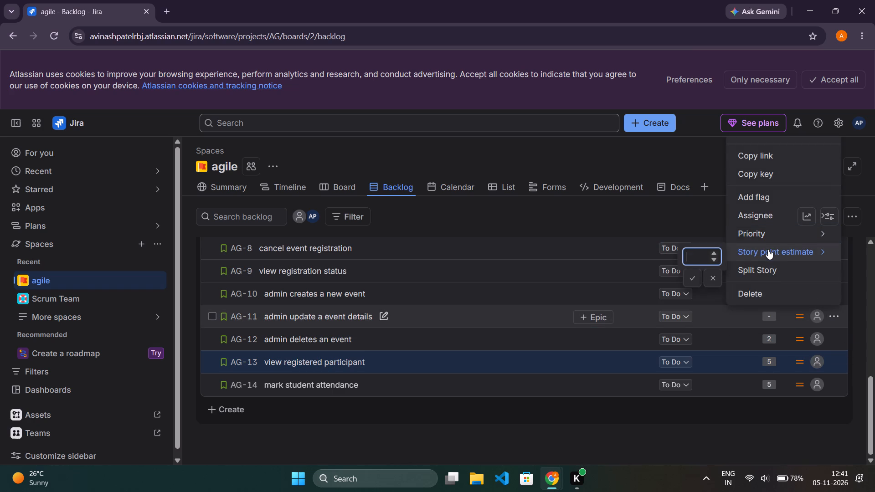
key("3")
key("Return")
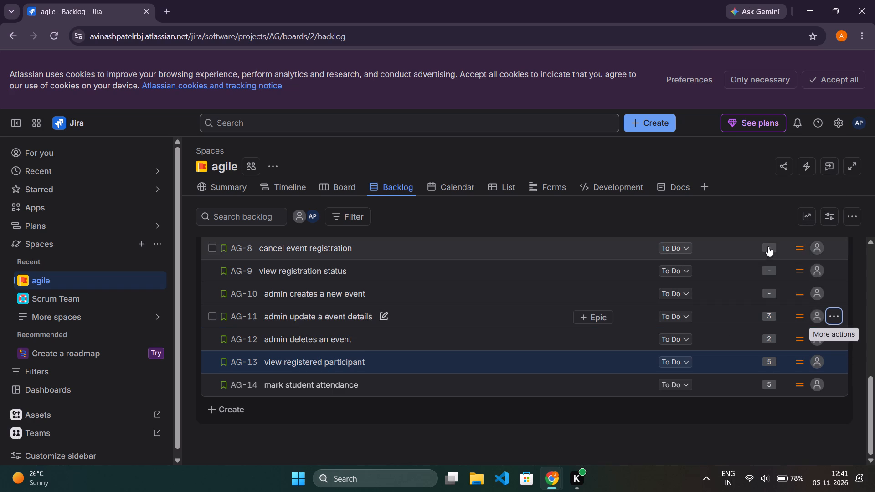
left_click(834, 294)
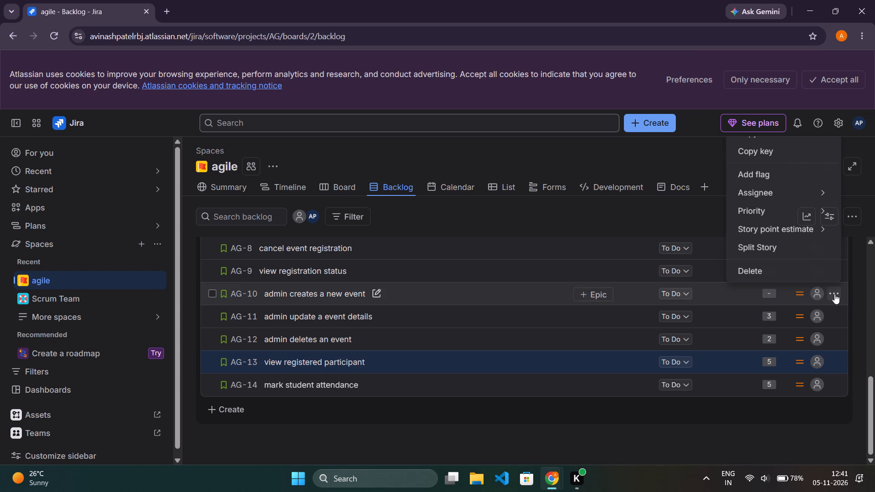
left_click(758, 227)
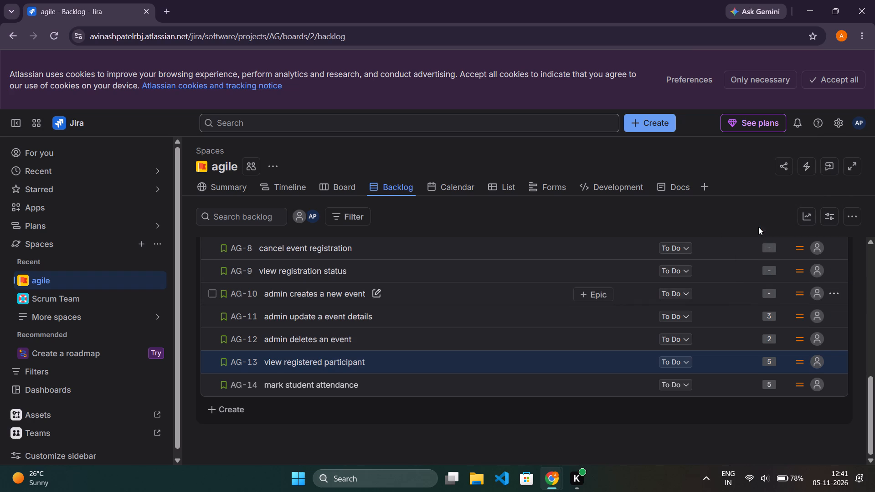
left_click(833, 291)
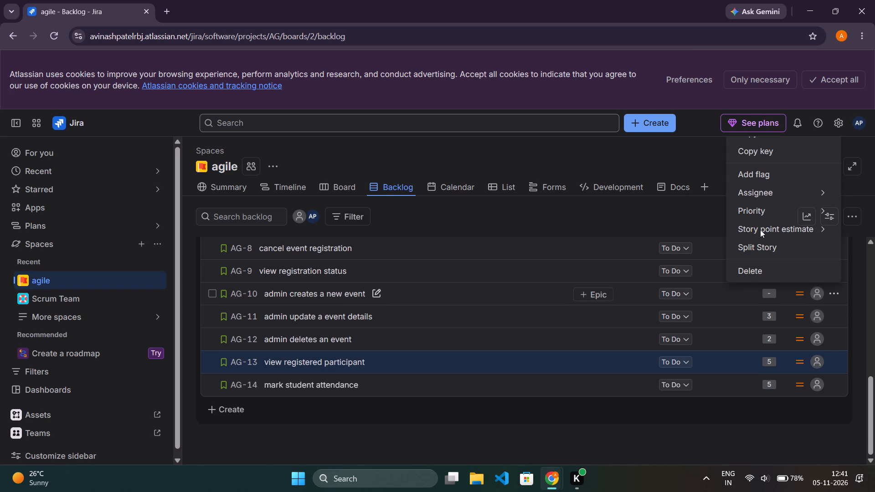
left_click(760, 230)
Set the story point estimate of the backlog story "admin creates a new event" to 5.
scroll(814, 299, "up", 1)
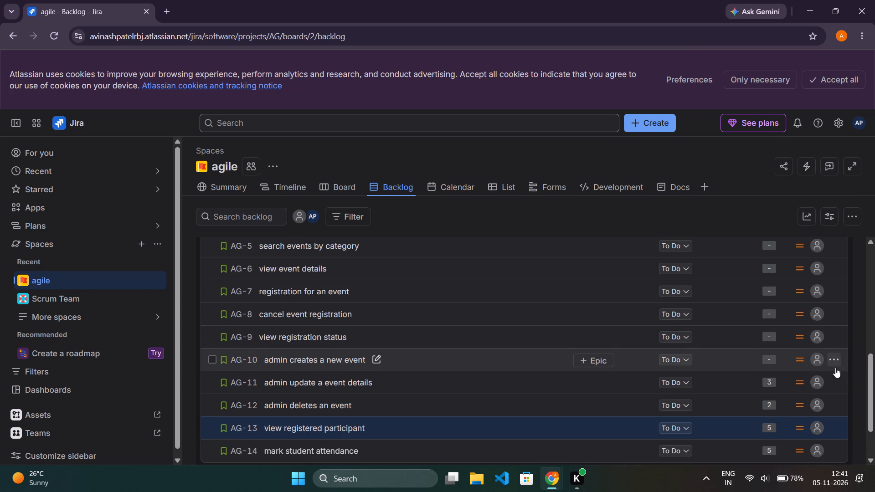
left_click(837, 363)
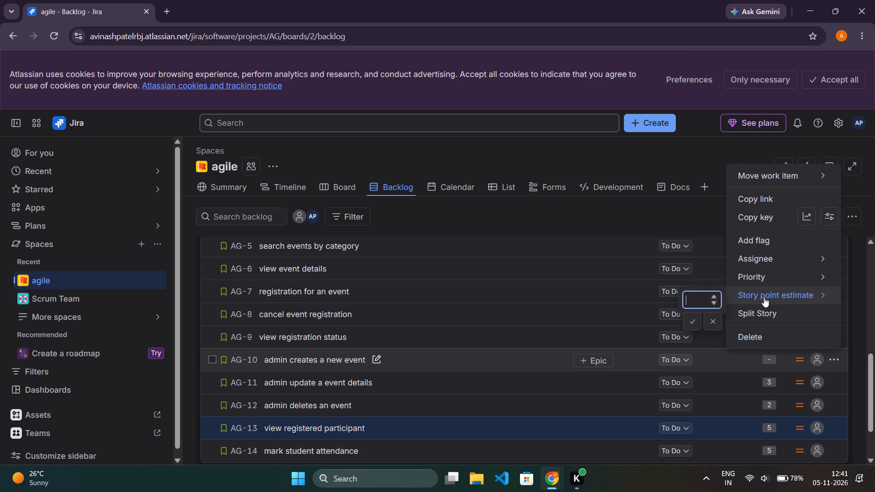
key("5")
key("Return")
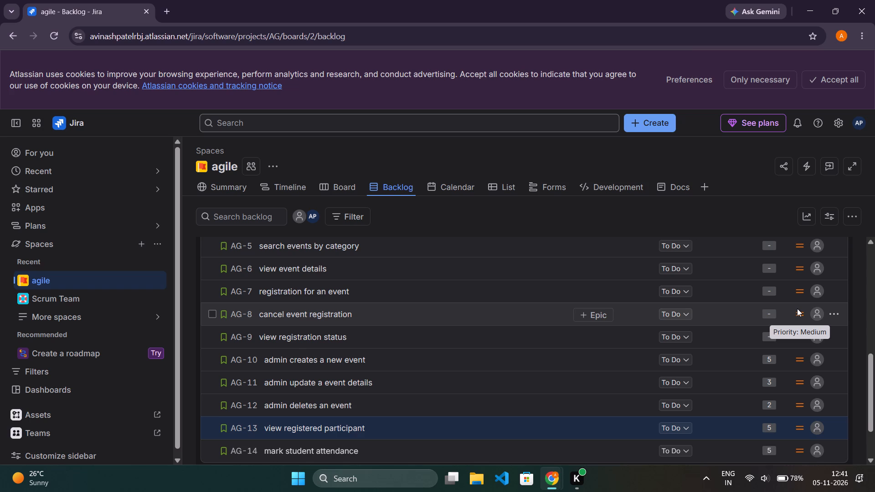
Set the story point estimate of the backlog story "view registration status" to 2.
left_click(836, 333)
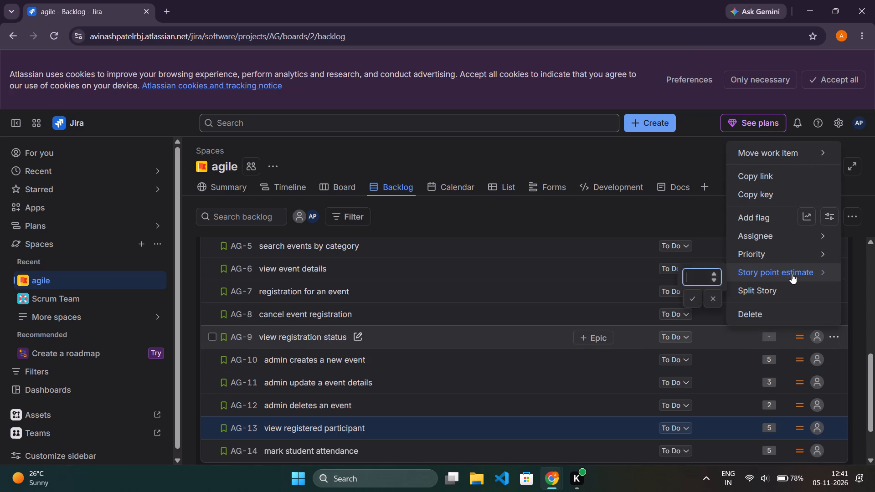
left_click(792, 274)
left_click(792, 274)
key("2")
key("Return")
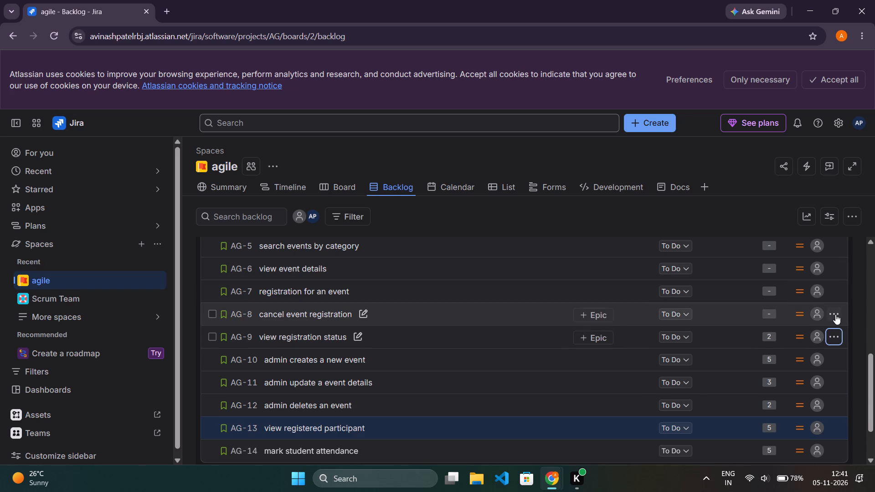
Set the story point estimate of the backlog story "cancel event registration" to 3.
left_click(835, 314)
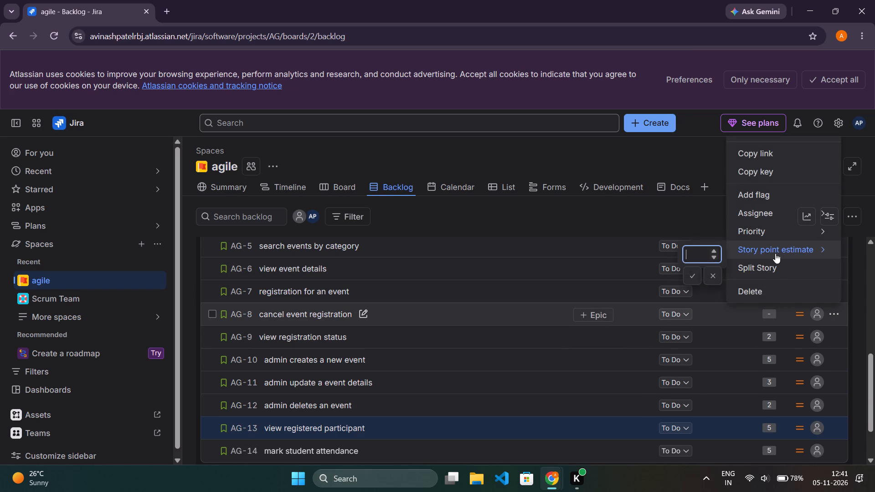
key("3")
key("Return")
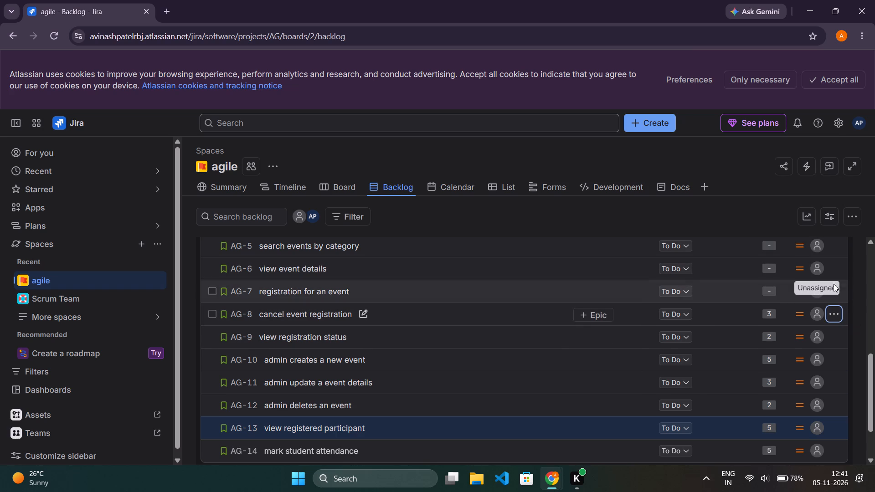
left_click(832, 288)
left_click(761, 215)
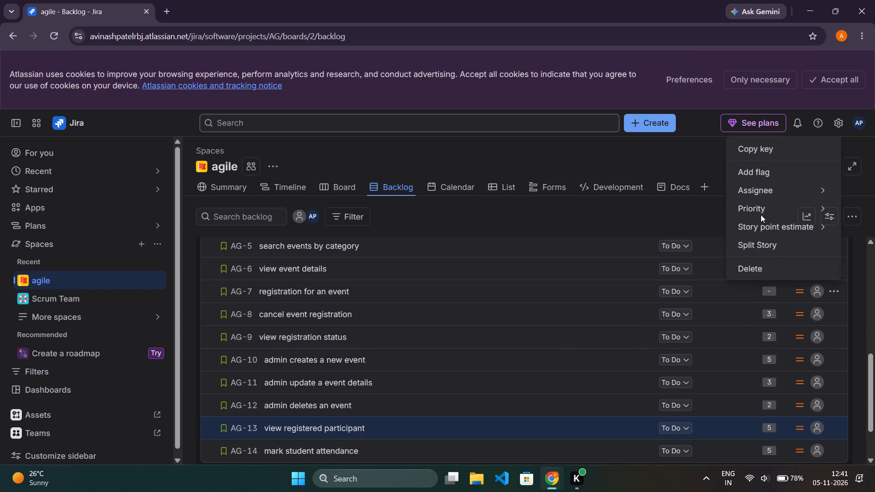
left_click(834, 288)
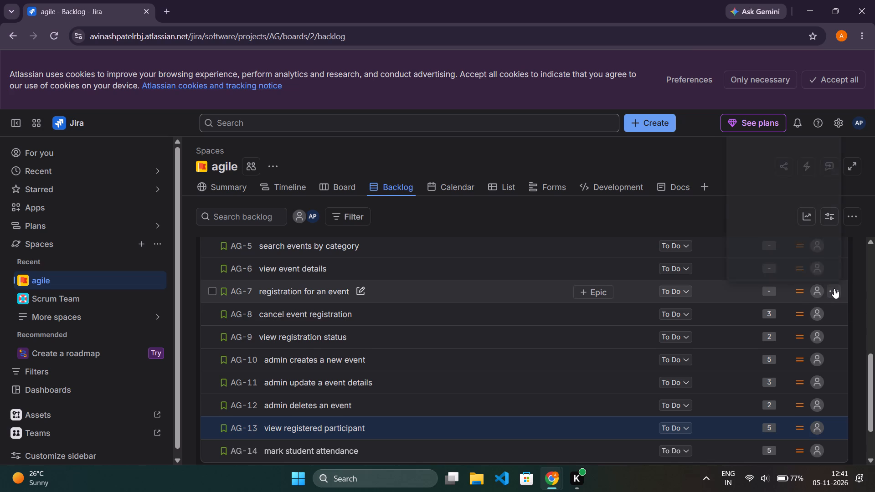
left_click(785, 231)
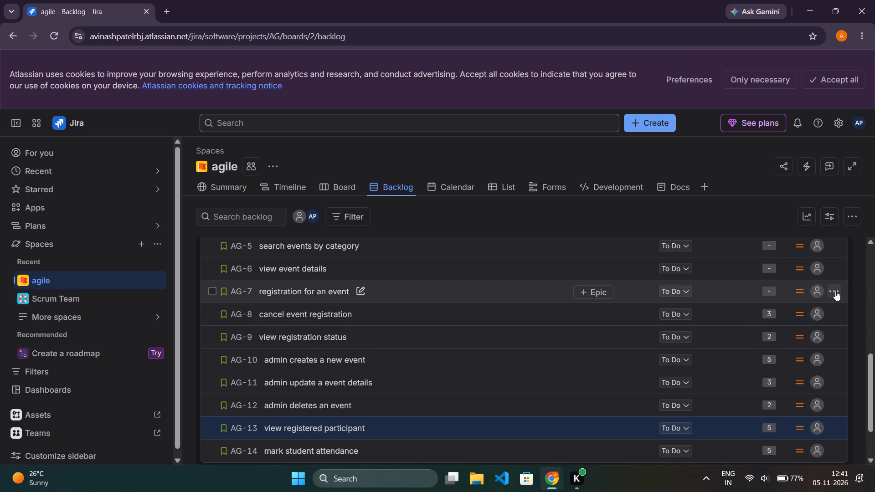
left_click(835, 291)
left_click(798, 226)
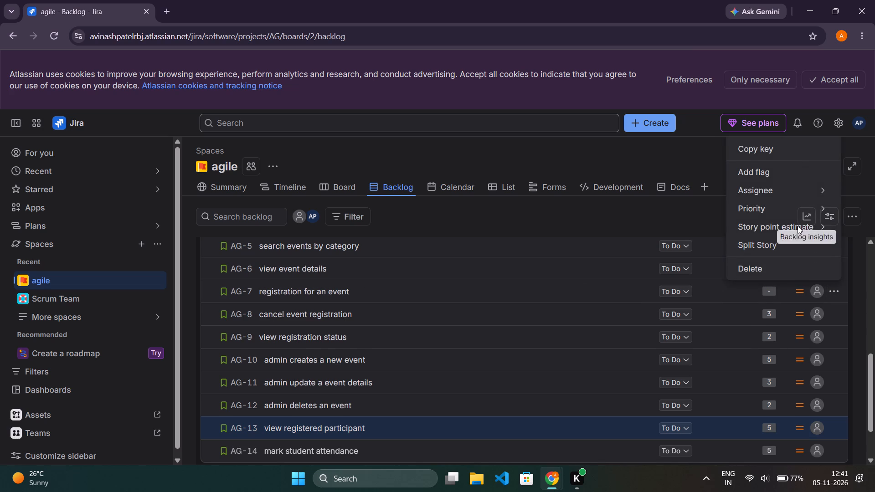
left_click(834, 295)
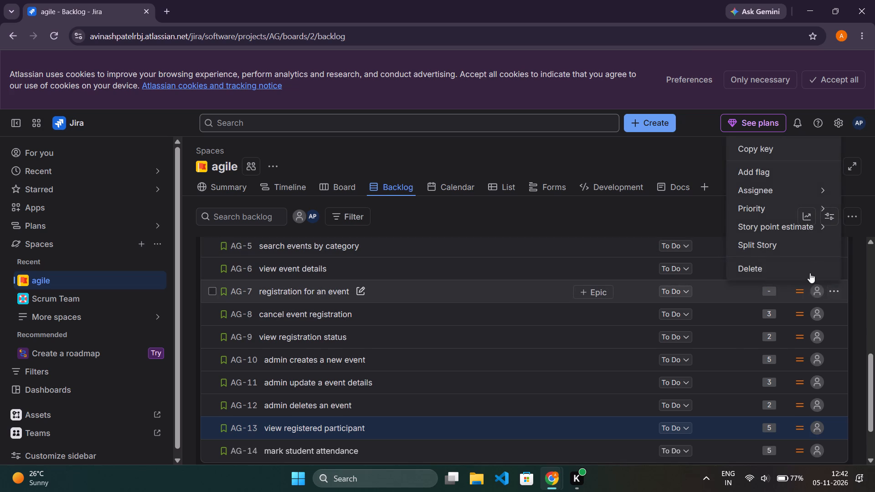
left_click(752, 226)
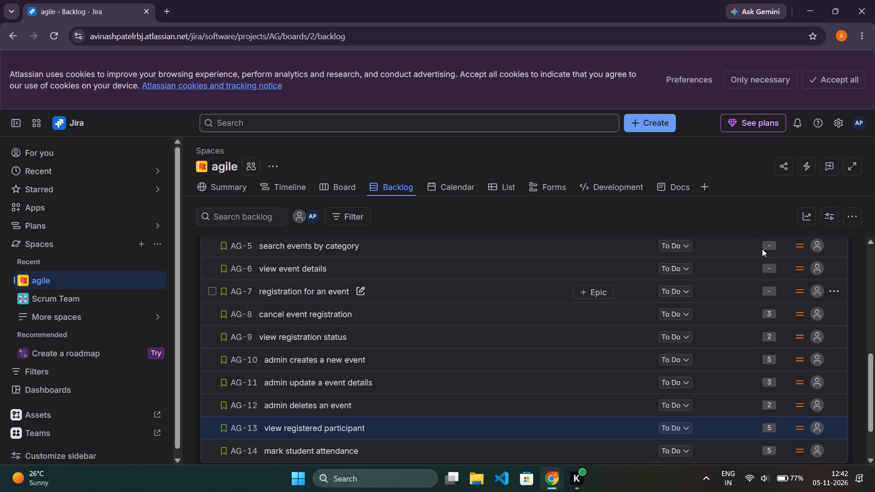
Set the story point estimate of the backlog story "registration for an event" to 5.
scroll(778, 284, "up", 1)
left_click(865, 373)
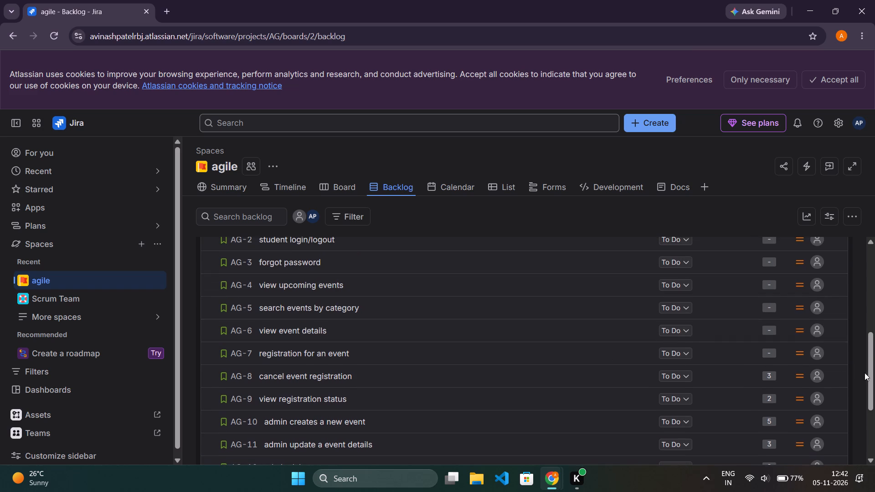
left_click(831, 353)
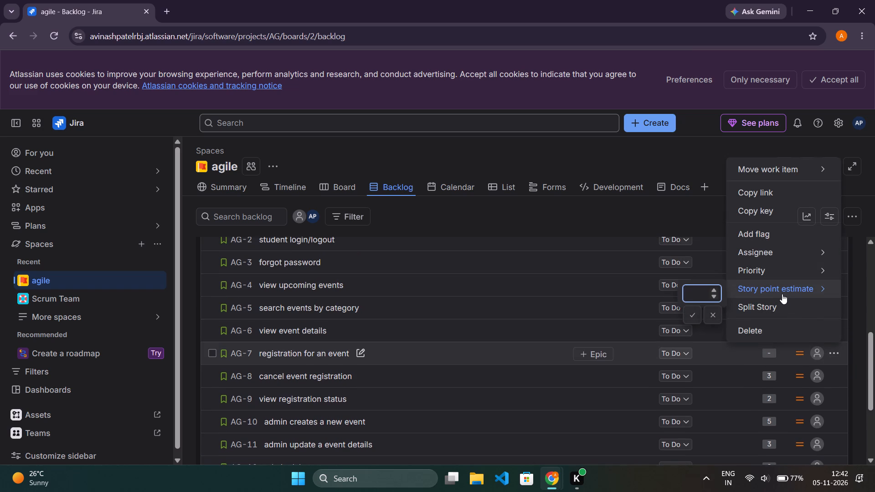
key("5")
key("Return")
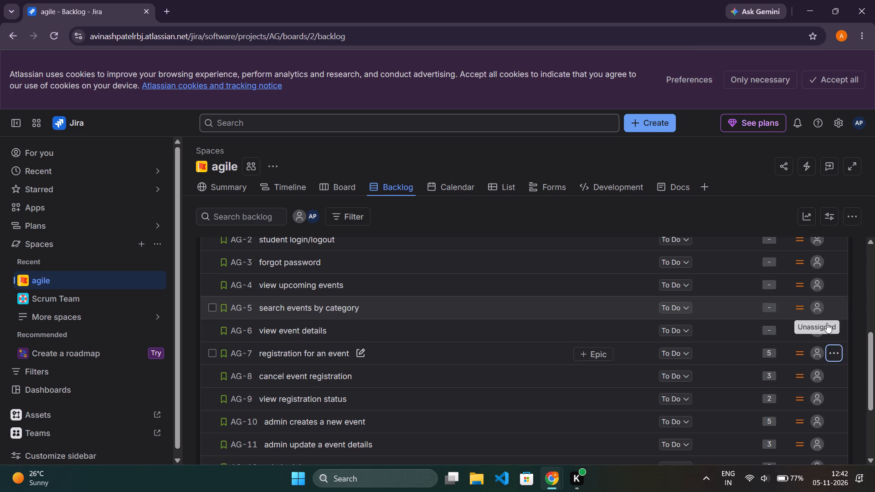
Set the story point estimate of the backlog story "view event details" to 2.
left_click(830, 330)
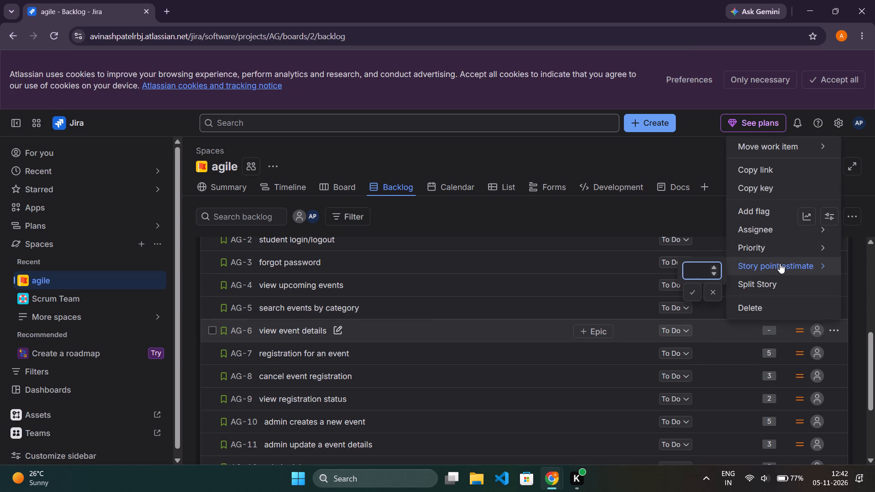
key("2")
key("Return")
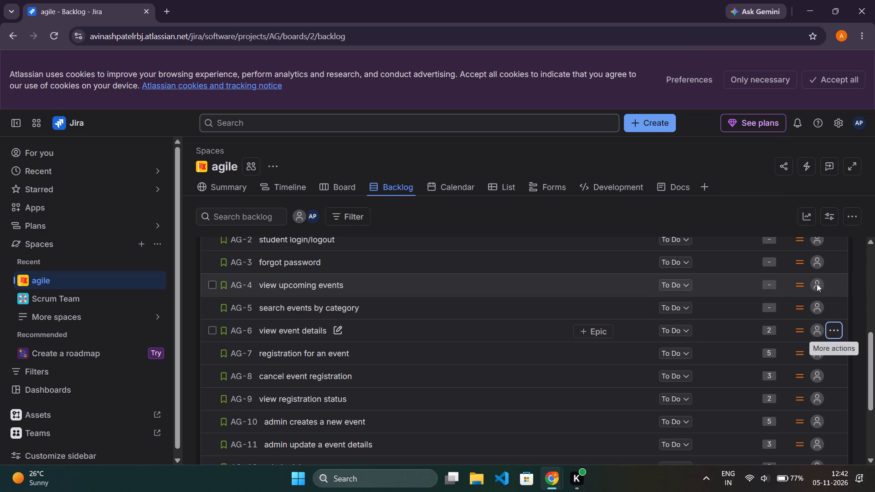
Set the story point estimate of the backlog story "search events by category" to 3.
left_click(832, 307)
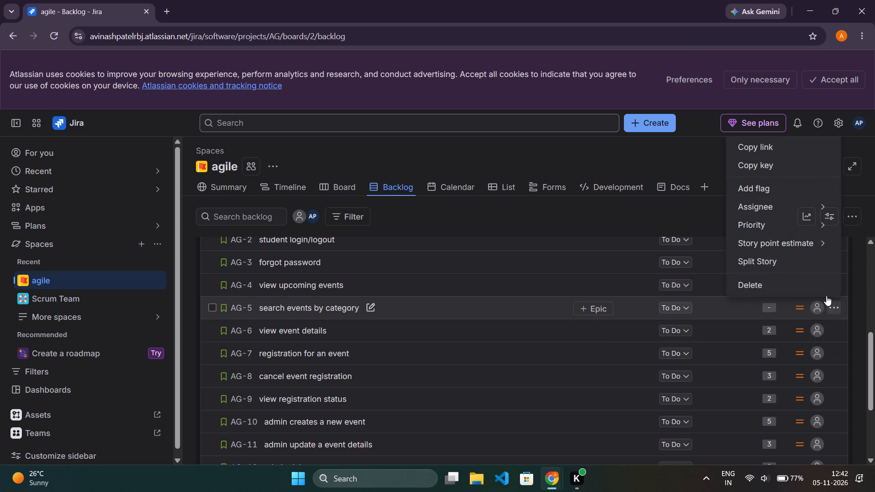
key("3")
key("Return")
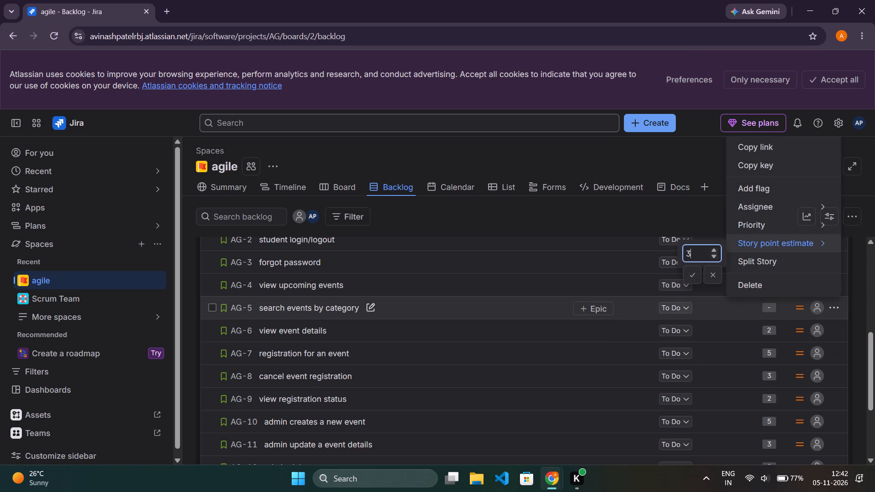
Create a story named "generate attendance report" at the end of the backlog.
scroll(684, 288, "down", 3)
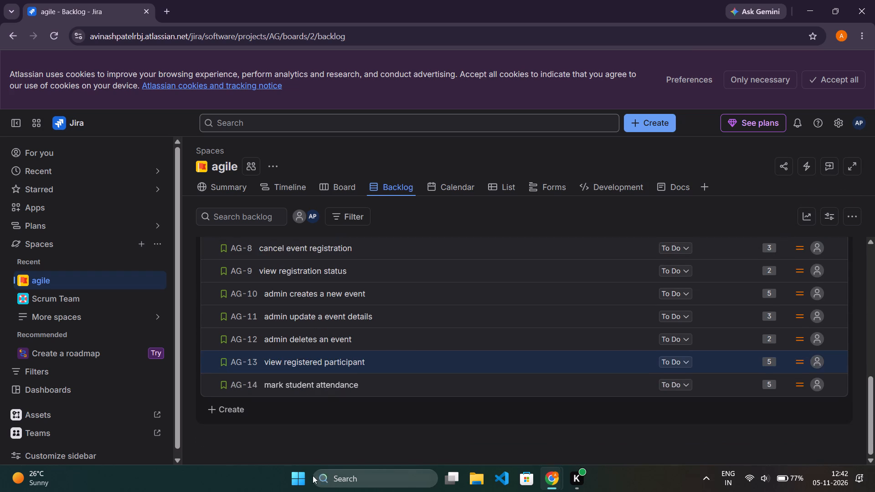
left_click(239, 409)
type("generate")
key("space")
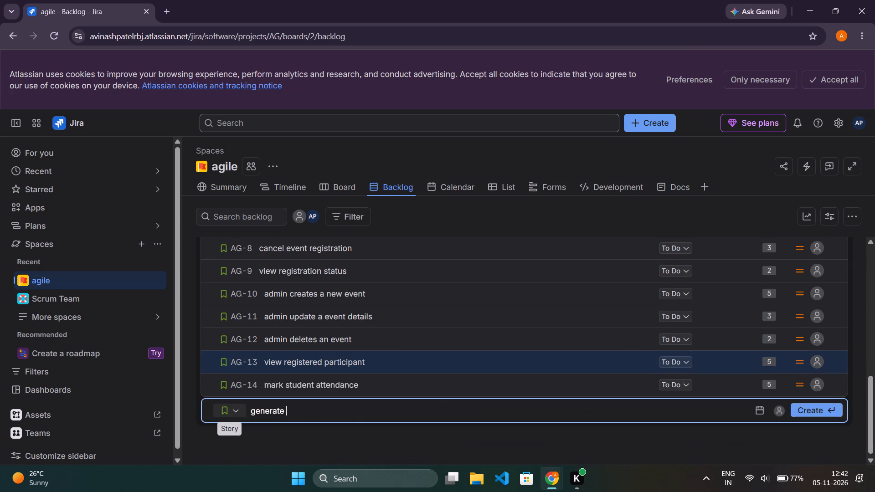
type("attendance")
key("space")
type("report")
key("Return")
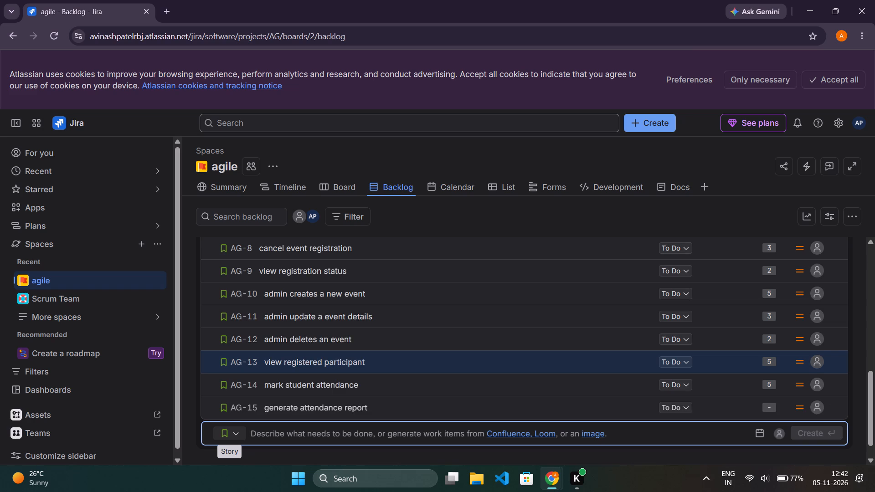
Create a story named "download participation certificate" at the end of the backlog.
type("download participant")
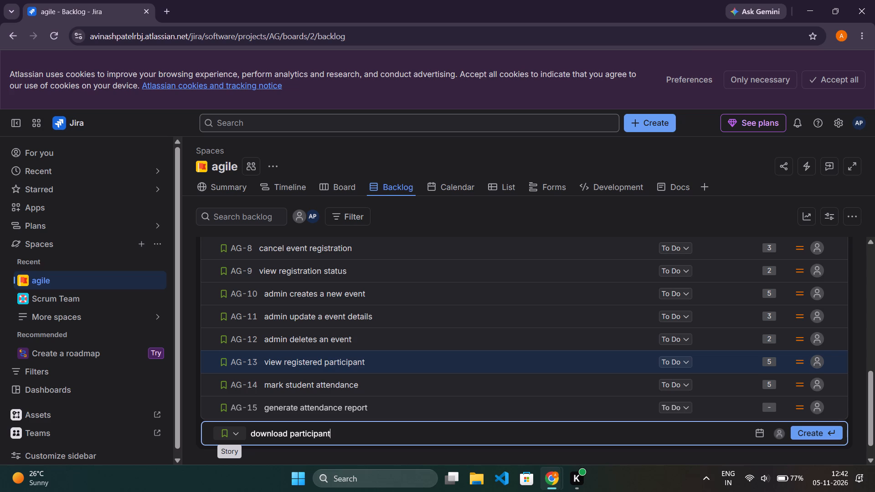
key("BackSpace")
key("BackSpace")
key("BackSpace")
type("ation")
key("space")
type("certificate")
key("Return")
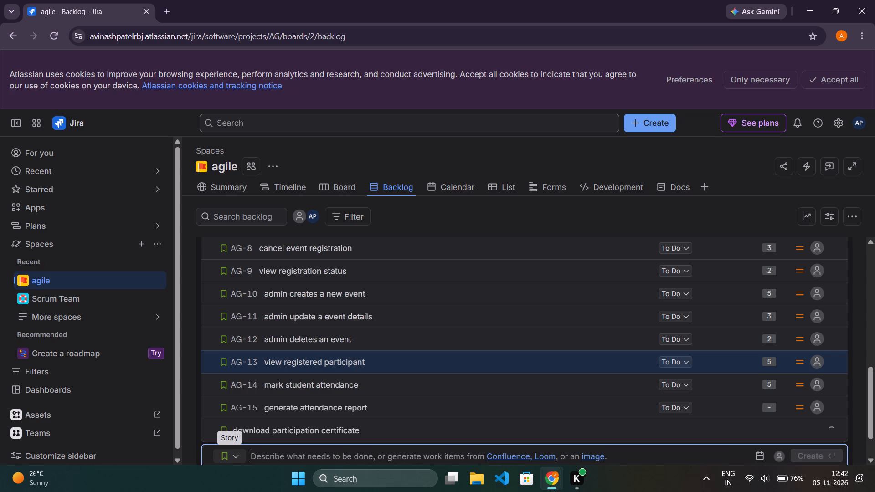
Create a story named "send event notifications\" at the end of the backlog.
scroll(239, 409, "down", 1)
type("send")
key("space")
type("event")
key("space")
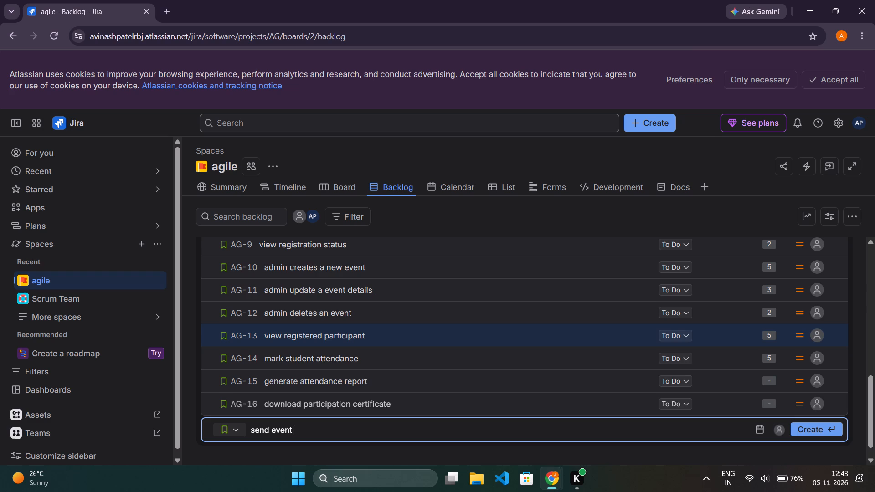
type("notifi")
type("cations'")
key("BackSpace")
key("backslash")
key("Return")
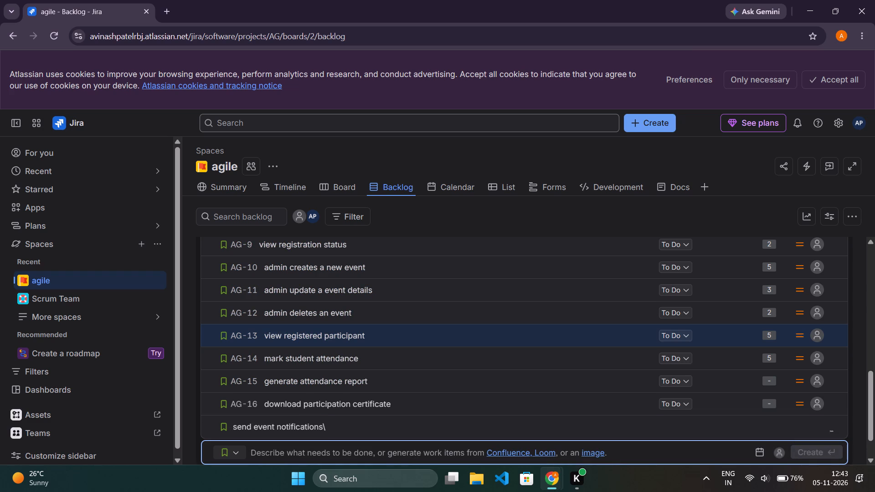
key("BackSpace")
key("BackSpace")
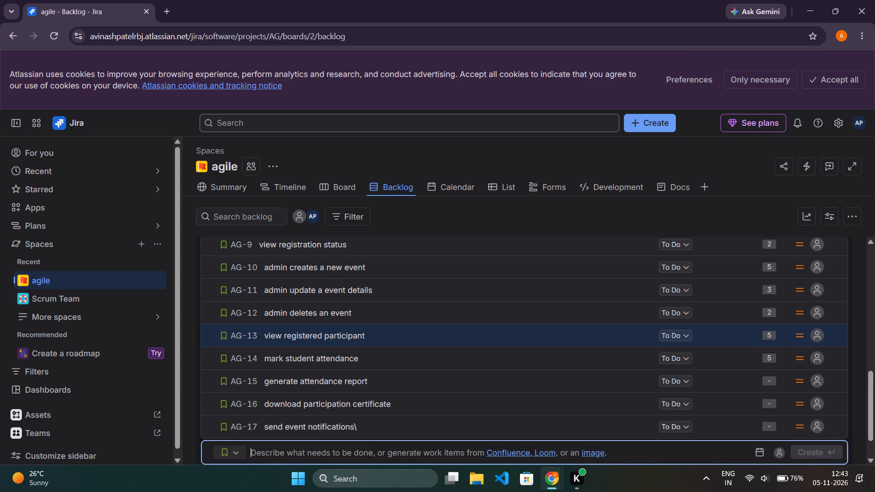
Create a story named "submit event detaisl" at the end of the backlog.
scroll(288, 393, "down", 1)
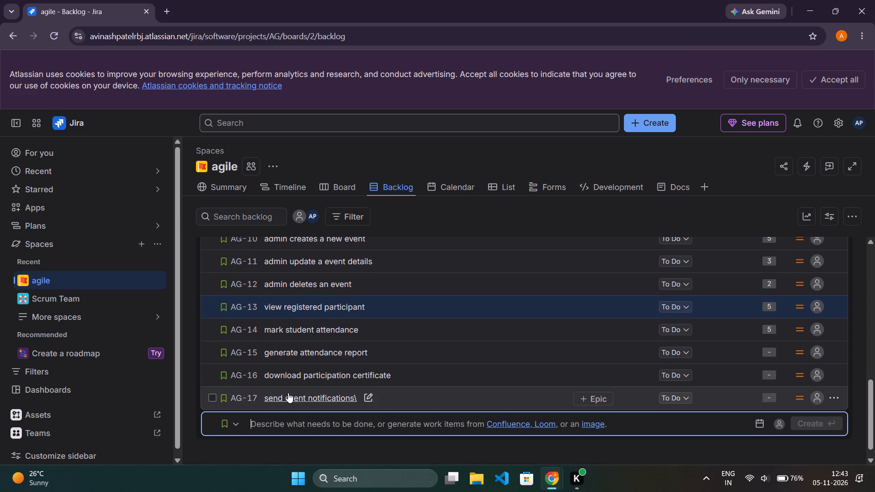
type("submit event detaisl")
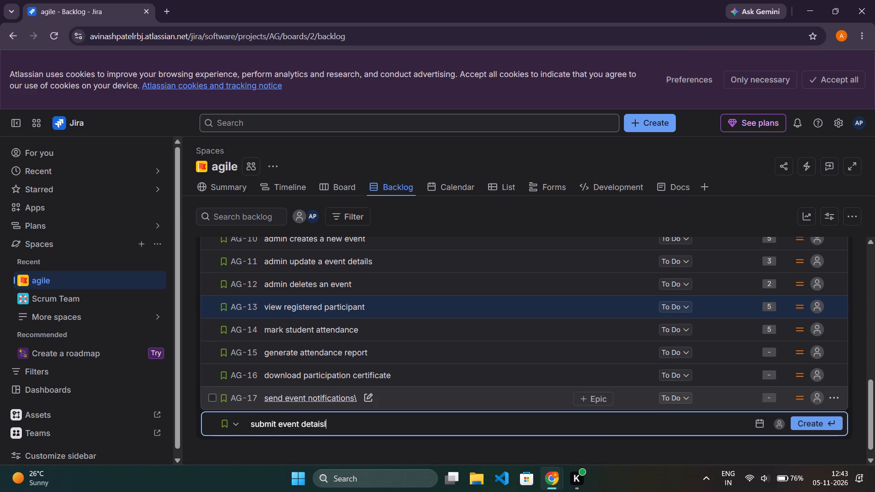
key("Return")
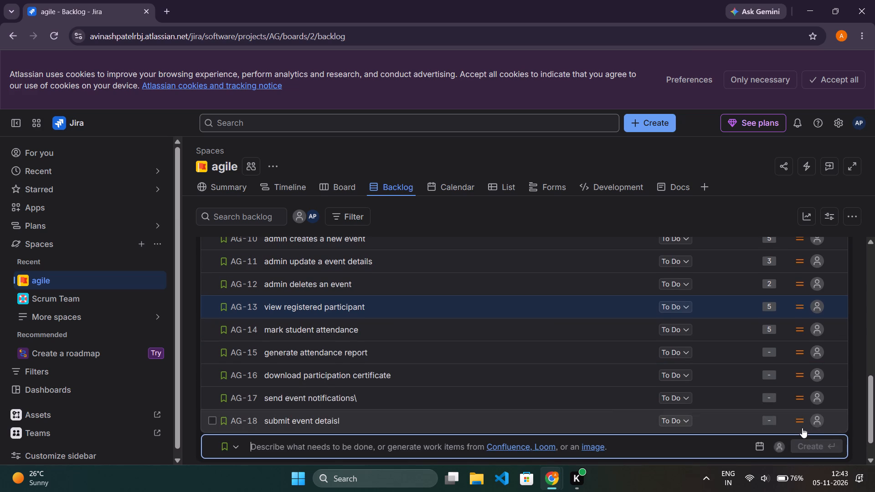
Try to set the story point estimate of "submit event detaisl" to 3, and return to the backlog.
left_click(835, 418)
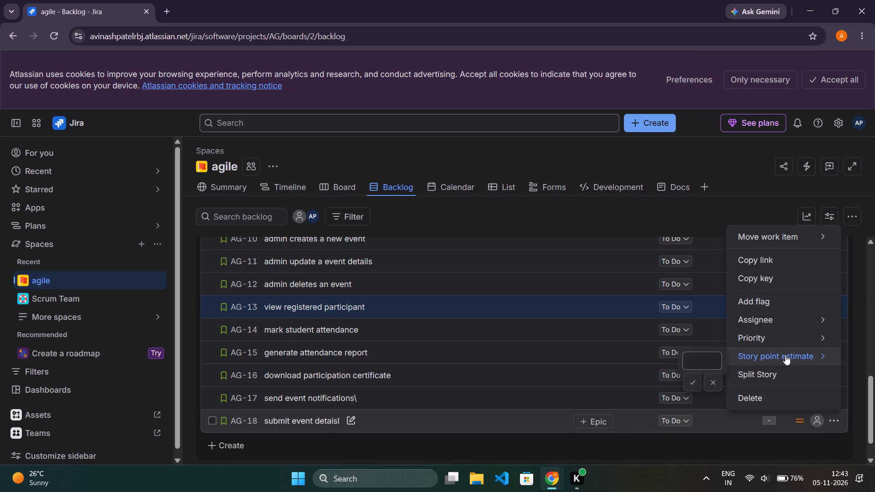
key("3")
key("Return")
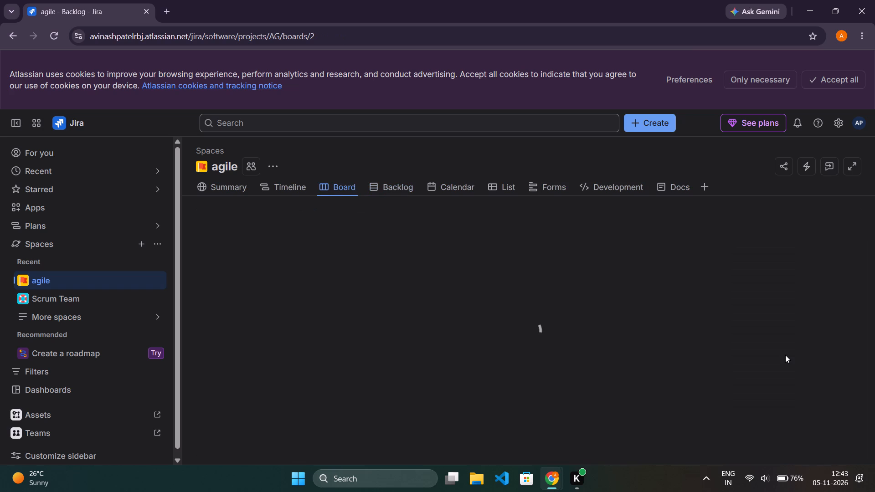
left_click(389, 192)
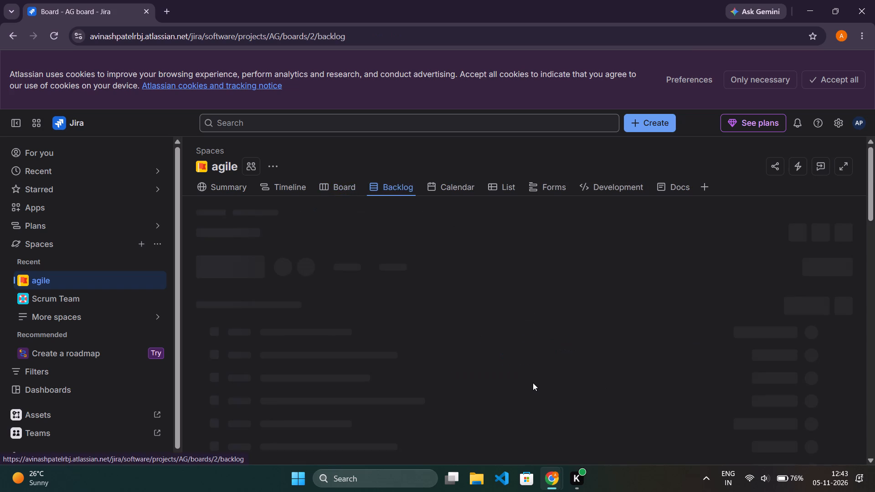
Set the story point estimate of the backlog story "submit event detaisl" to 3.
scroll(533, 383, "down", 7)
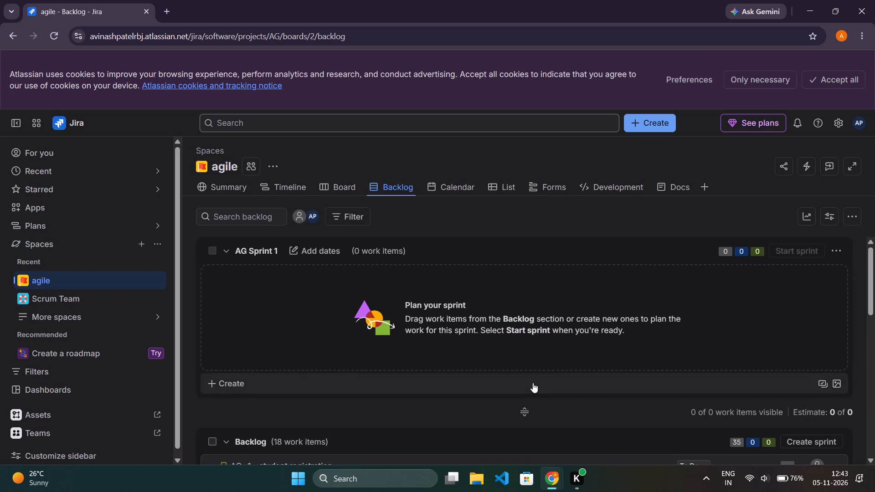
scroll(533, 383, "down", 8)
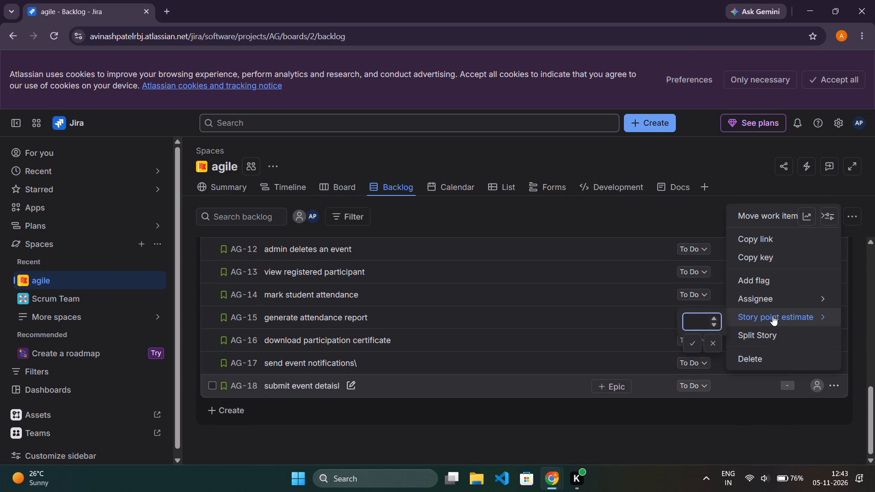
key("3")
key("Return")
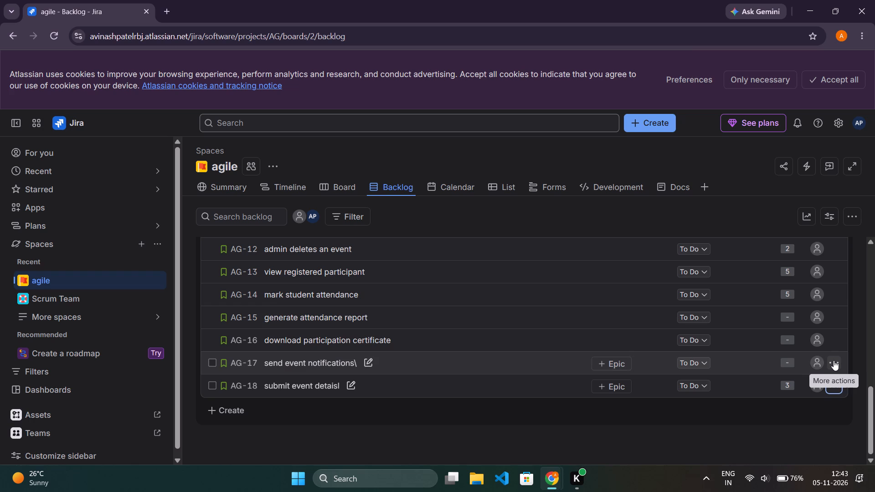
Set the story point estimate of the backlog story "send event notifications\" to 5.
left_click(834, 360)
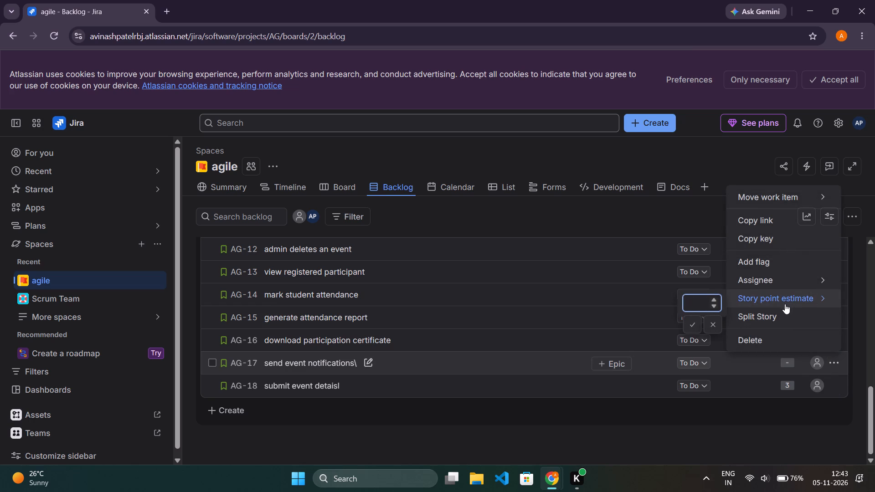
key("5")
key("Return")
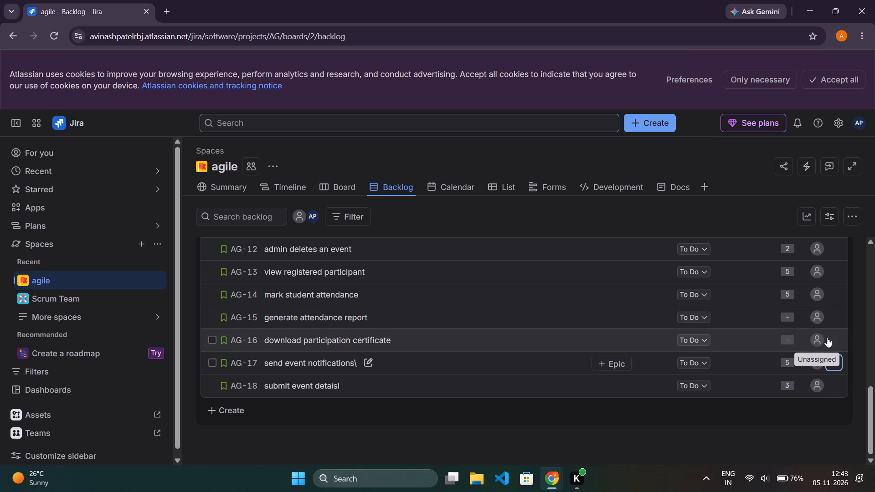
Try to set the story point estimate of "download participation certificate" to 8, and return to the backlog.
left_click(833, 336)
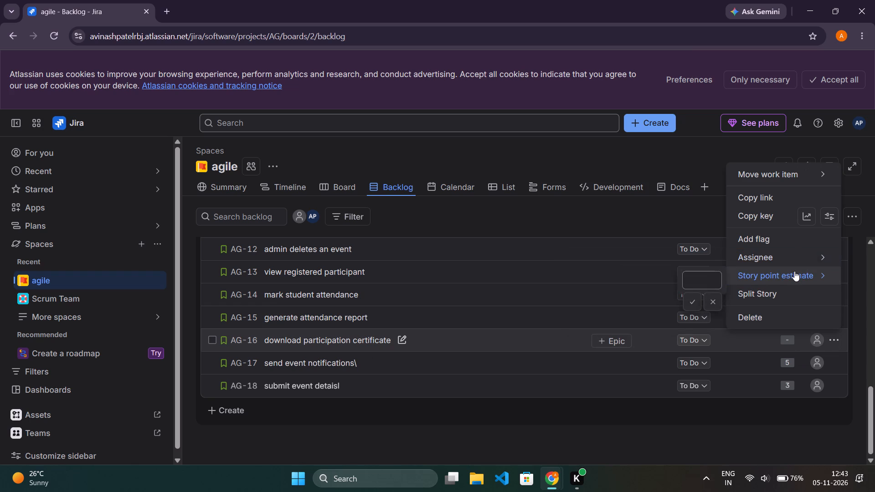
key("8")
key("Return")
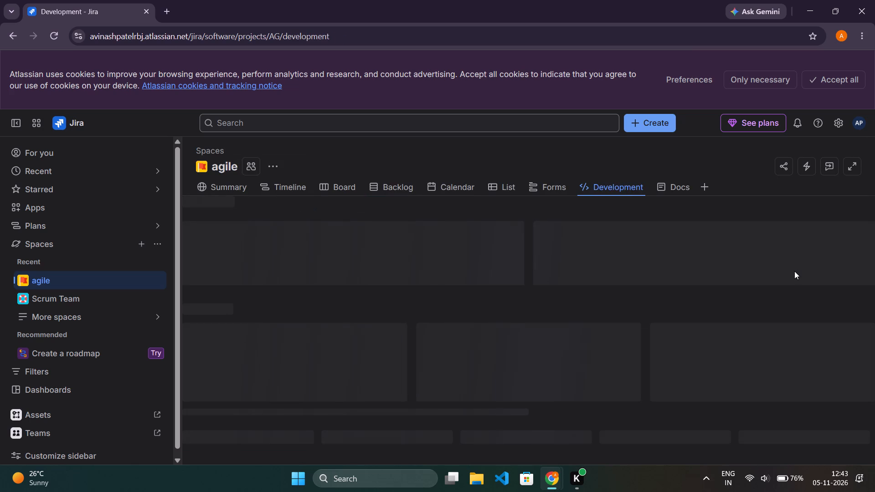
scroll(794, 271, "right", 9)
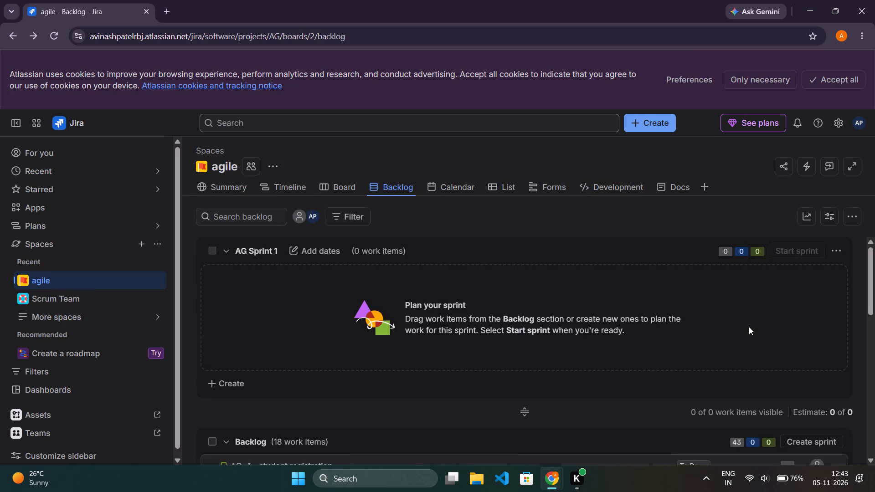
Set the story point estimate of the backlog story "download participation certificate" to 8.
scroll(749, 327, "down", 10)
left_click(832, 339)
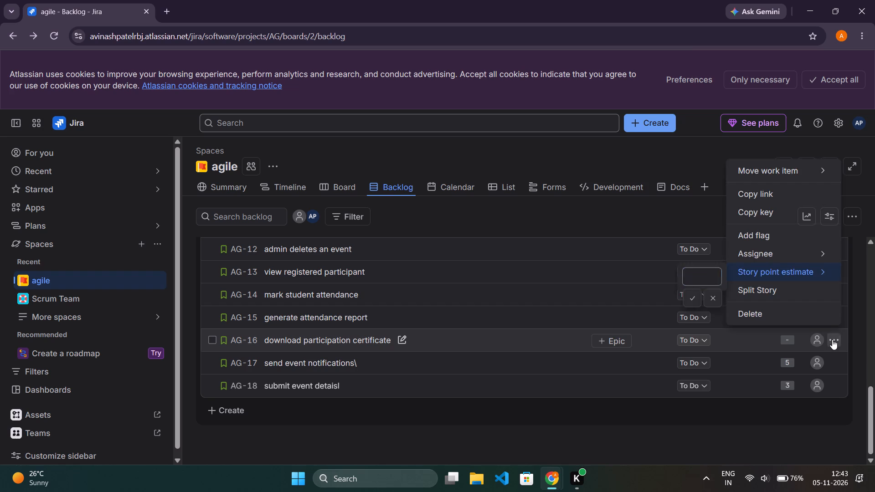
left_click(832, 335)
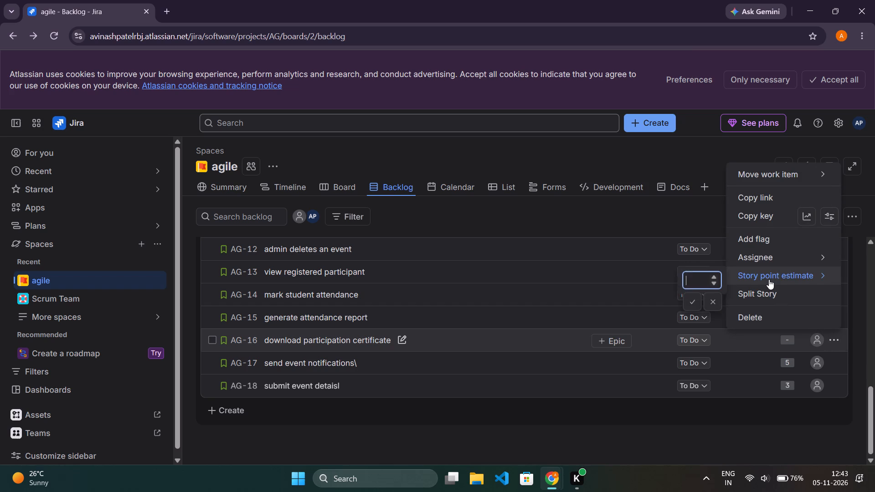
key("8")
key("Return")
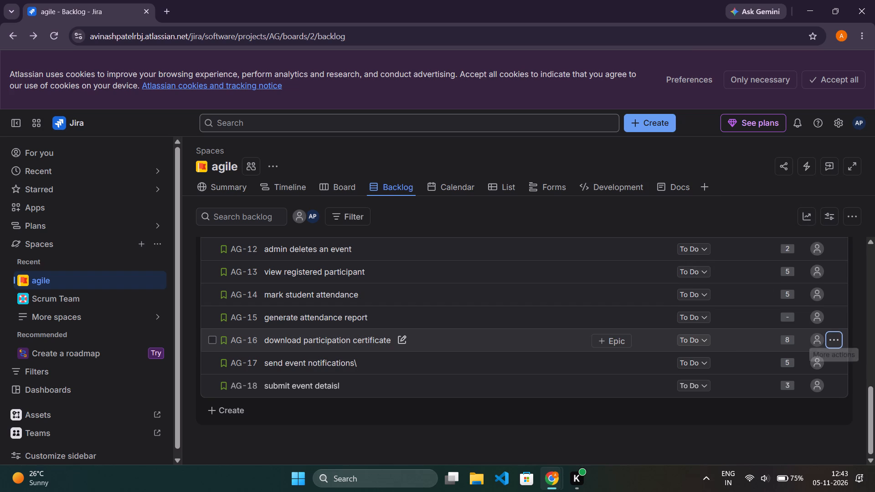
Set the story point estimate of the backlog story "student registration" to 3.
scroll(779, 423, "up", 3)
scroll(779, 423, "down", 1)
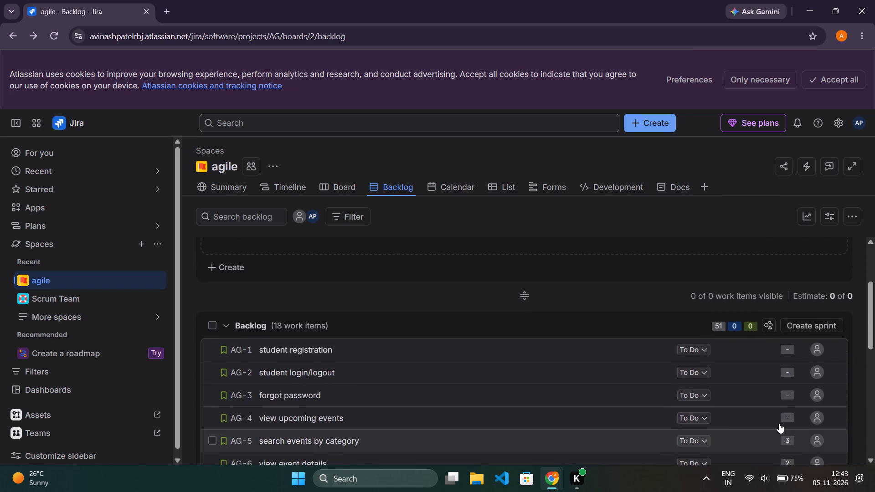
scroll(779, 423, "down", 1)
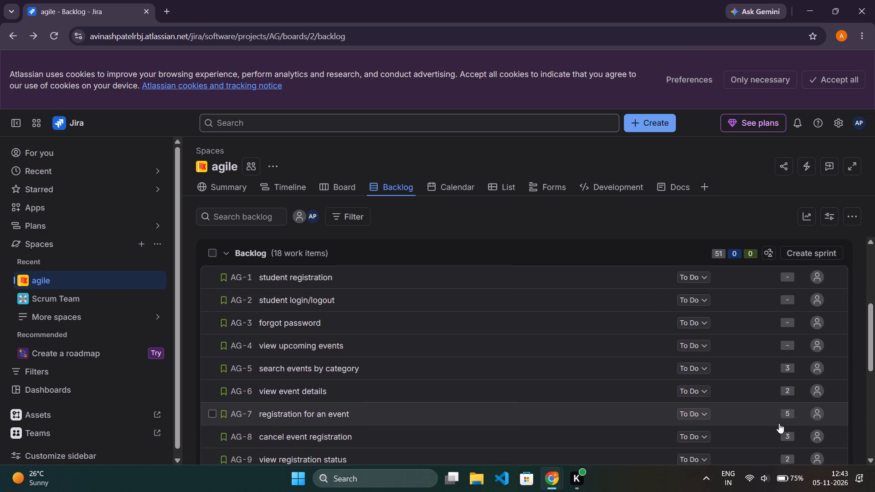
scroll(779, 423, "down", 1)
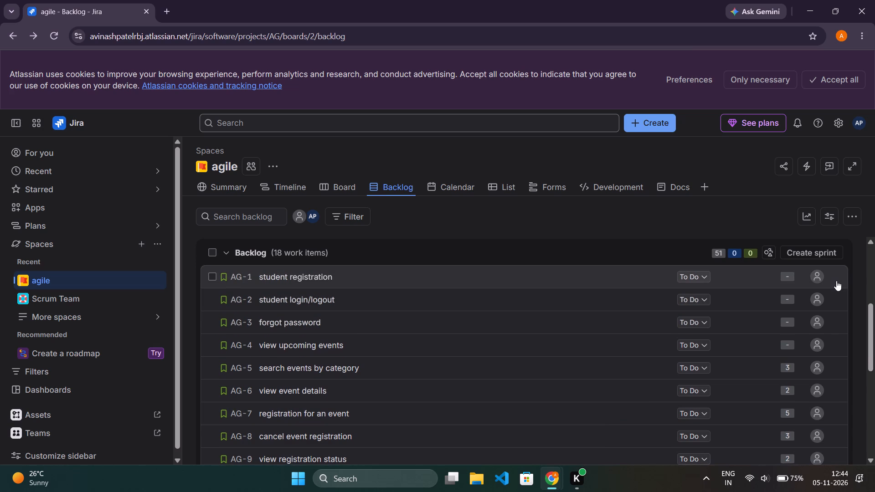
left_click(836, 280)
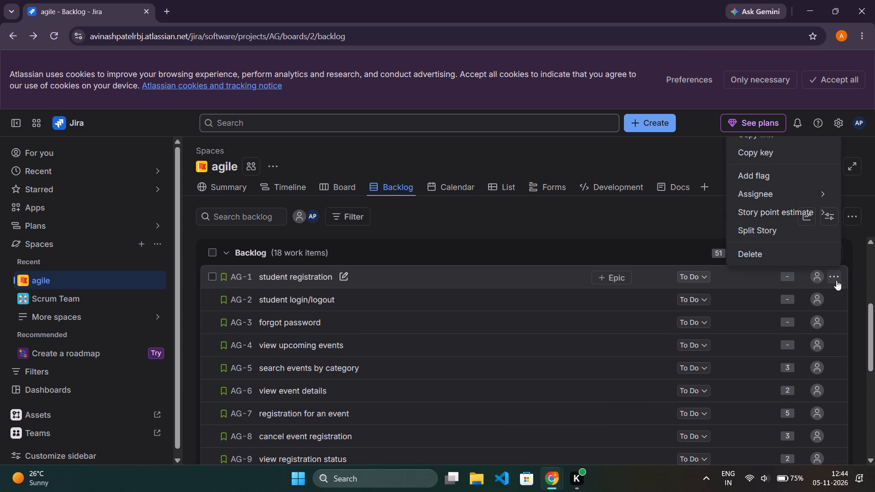
left_click(763, 210)
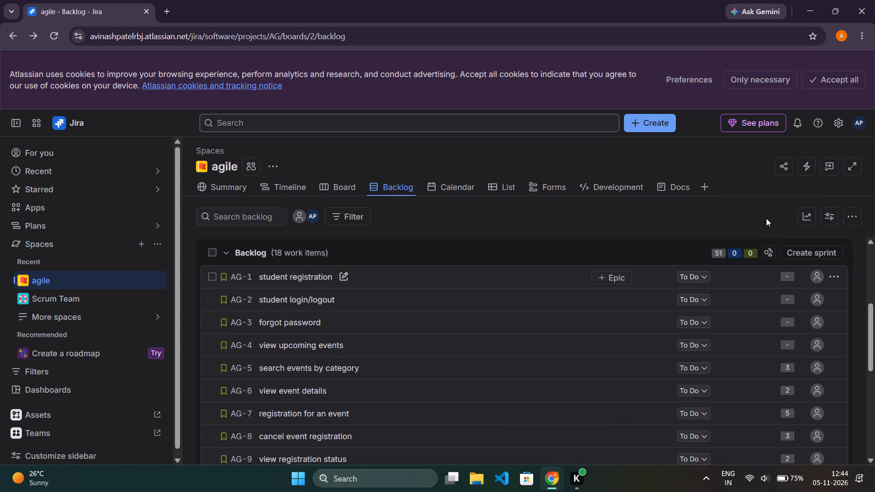
scroll(817, 294, "up", 2)
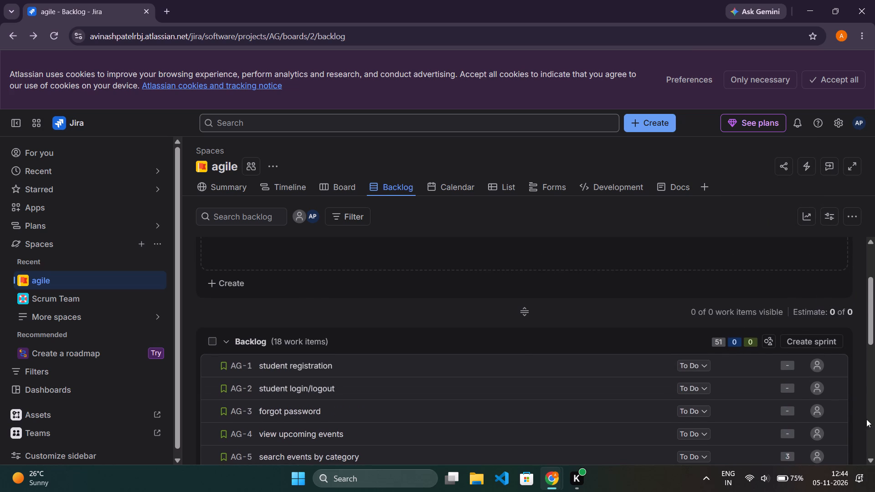
left_click(837, 367)
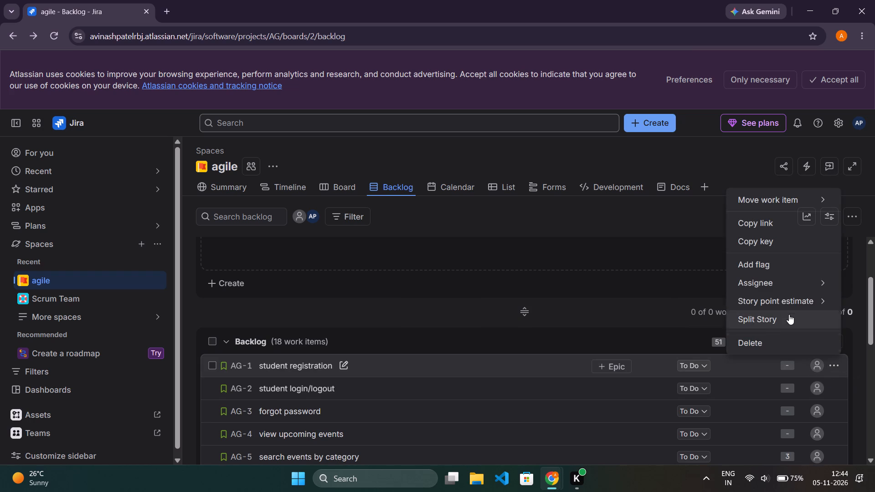
key("3")
key("Return")
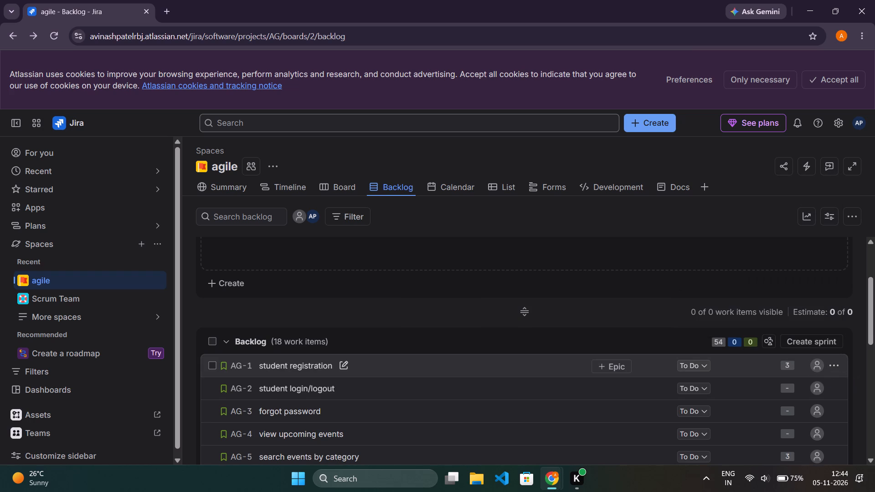
Set the story point estimate of the backlog story "student login/logout" to 2.
left_click(835, 387)
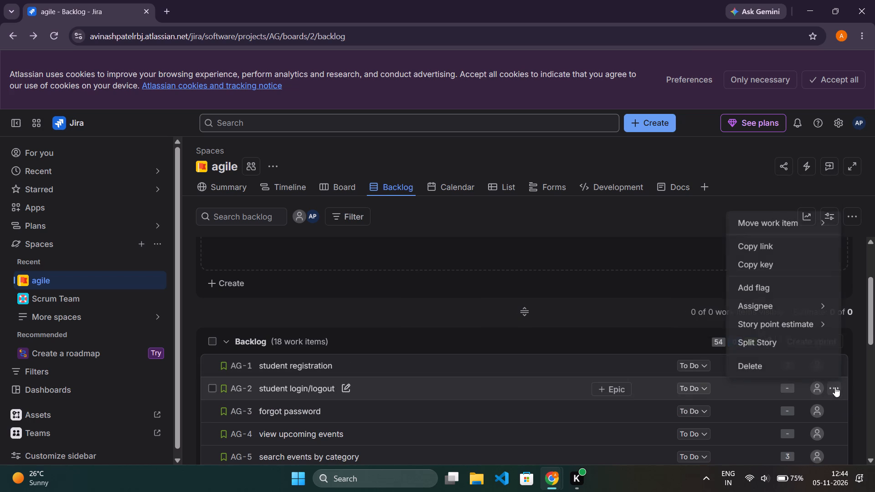
key("2")
key("Return")
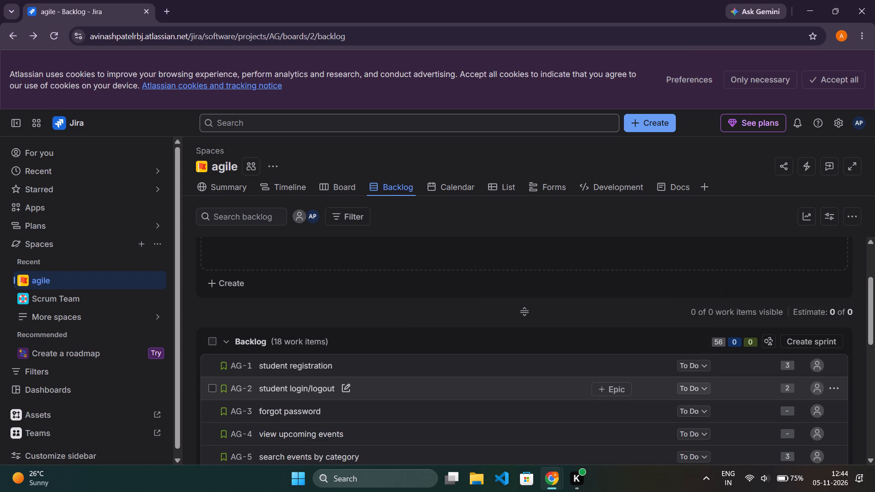
Set the story point estimate of the backlog story "forgot password" to 3.
left_click(838, 411)
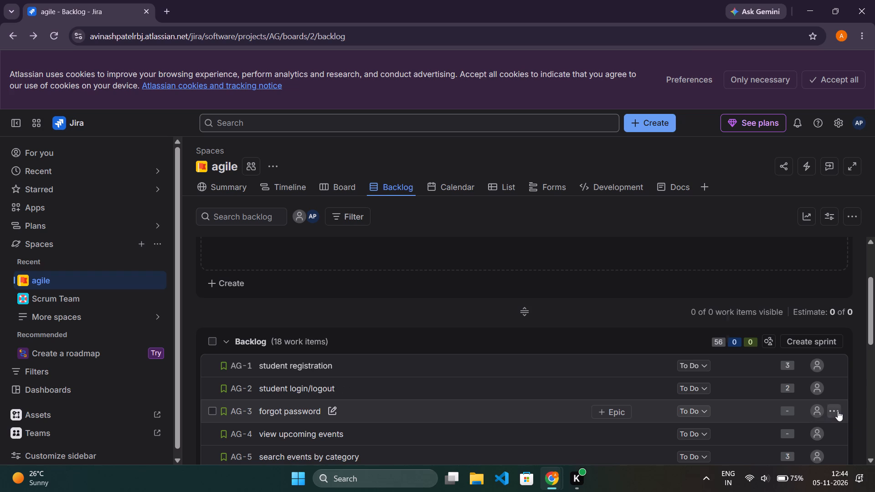
key("3")
key("Return")
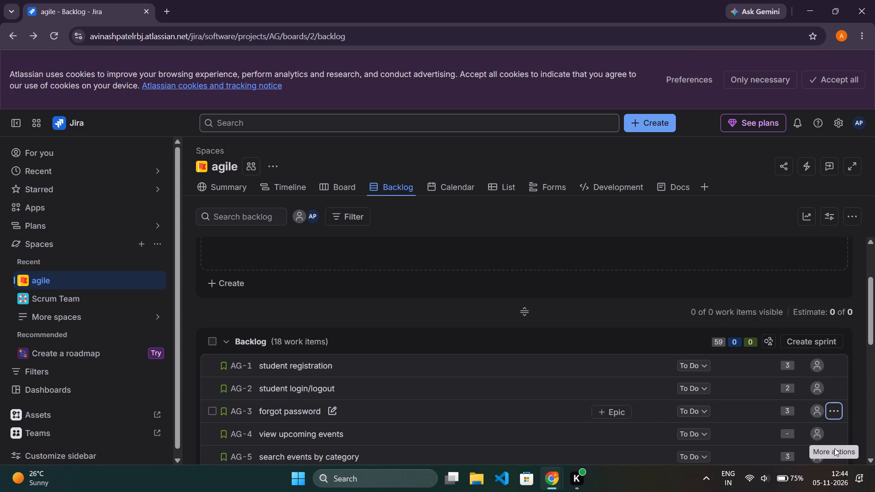
Set the story point estimate of the backlog story "view upcoming events" to 2.
left_click(833, 429)
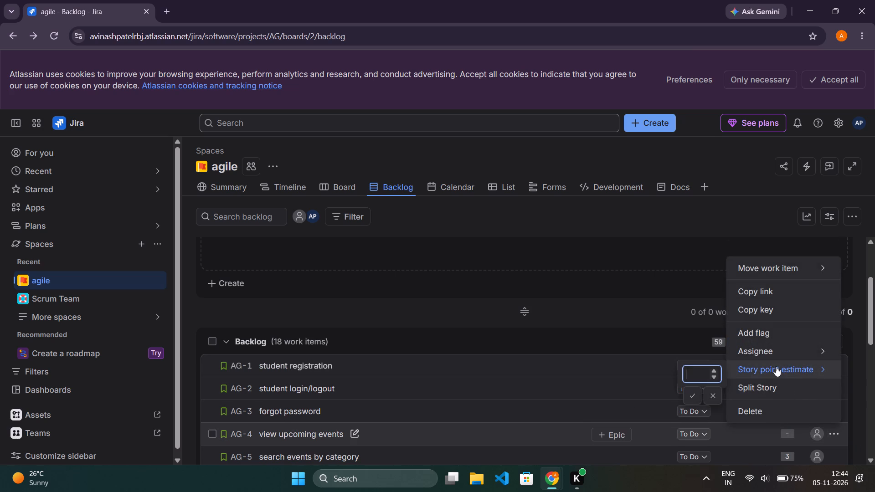
key("2")
key("Return")
Set the story point estimate of the backlog story "generate attendance report" to 6.
scroll(791, 391, "down", 1)
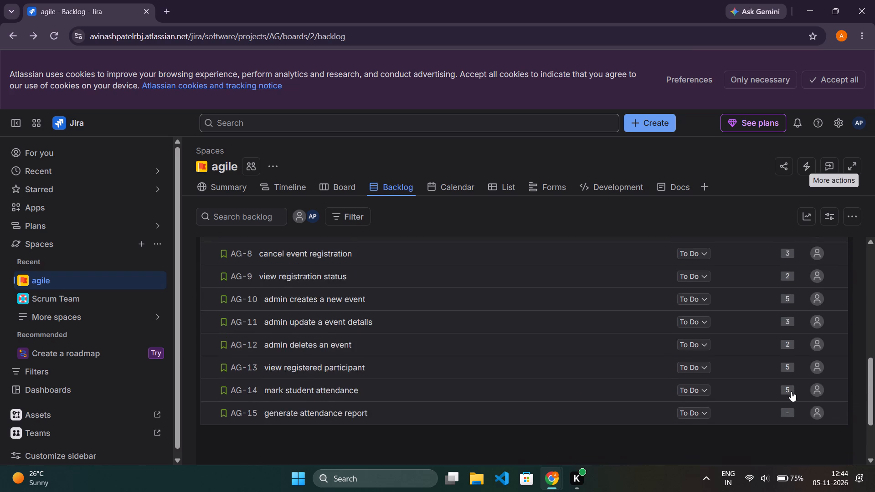
scroll(791, 391, "down", 2)
scroll(791, 391, "up", 1)
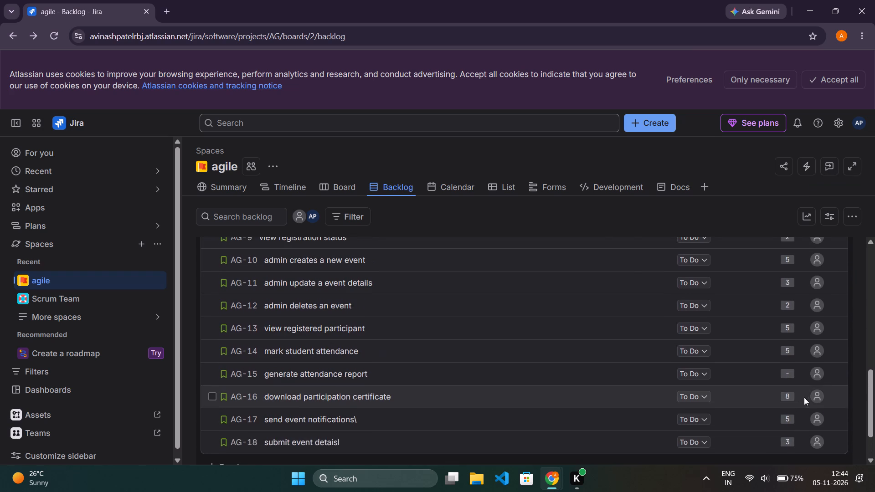
left_click(829, 375)
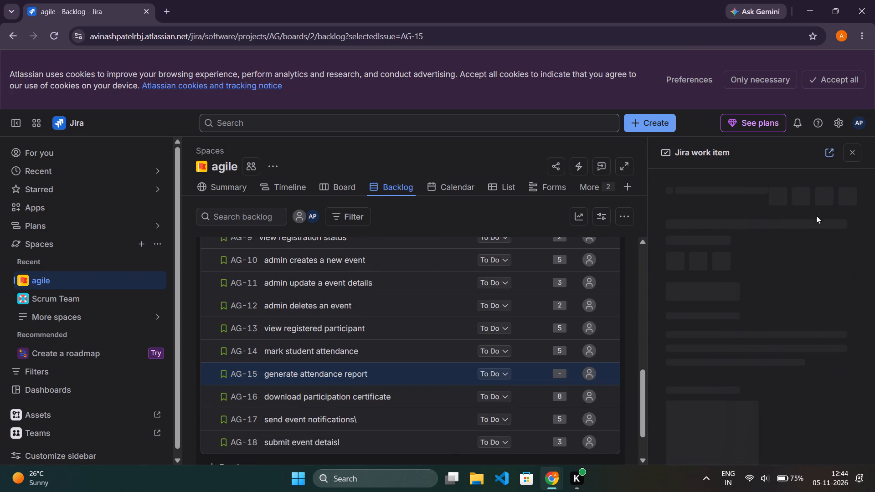
left_click(857, 157)
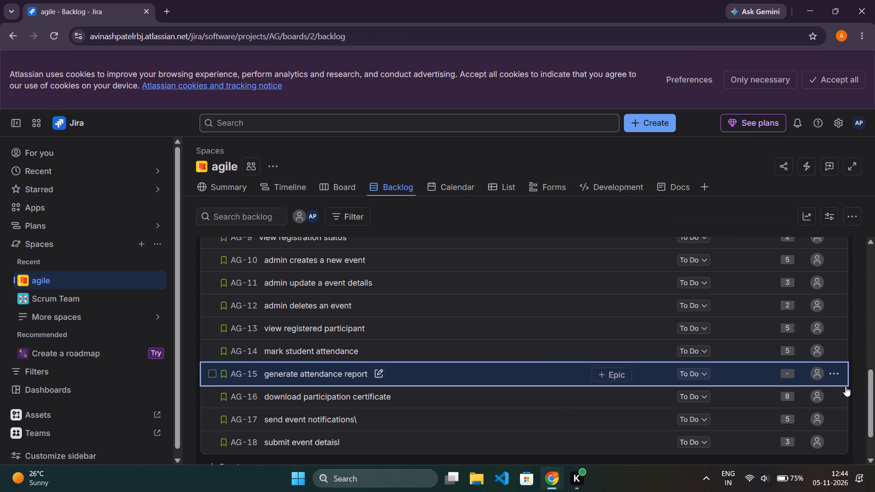
left_click(834, 371)
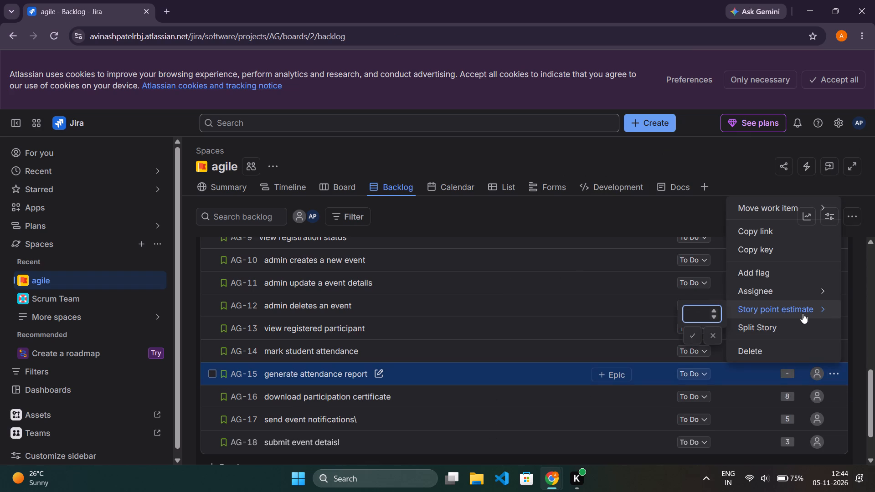
key("6")
key("Return")
Move the stories AG-1 through AG-6, from "student registration" to "view event details", out of the backlog into AG Sprint 1.
scroll(727, 385, "up", 3)
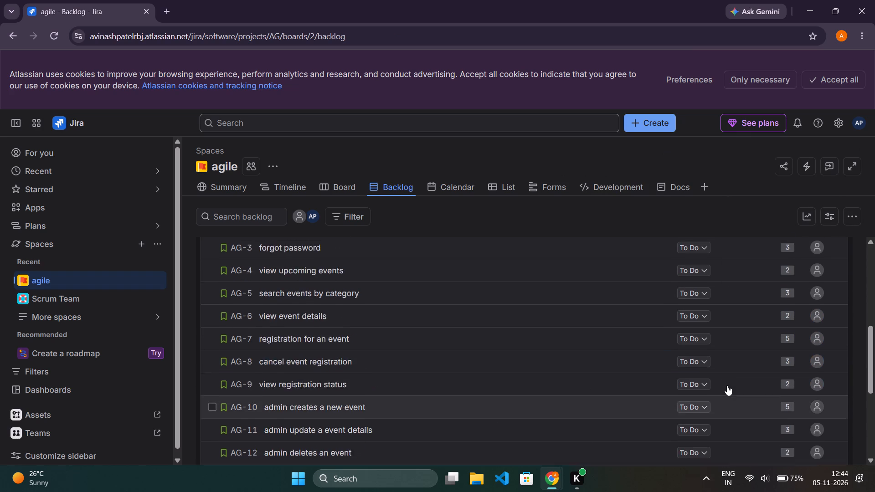
scroll(727, 385, "down", 1)
scroll(727, 385, "up", 1)
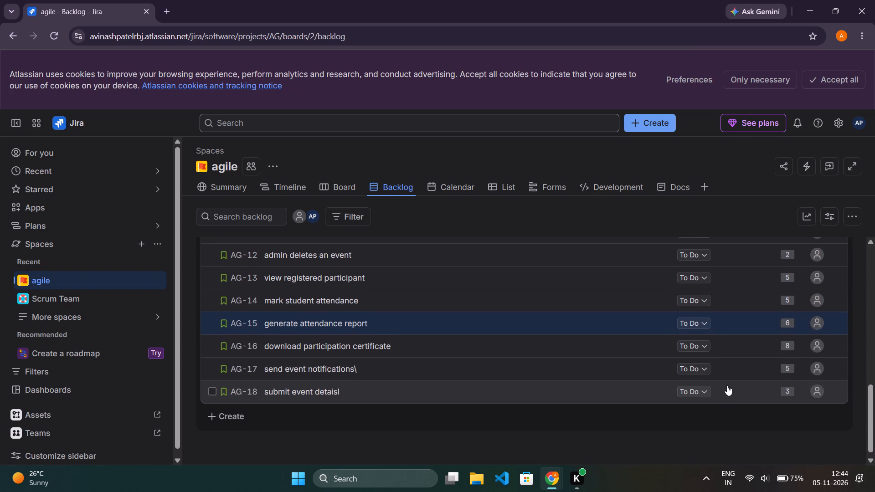
scroll(727, 385, "up", 1)
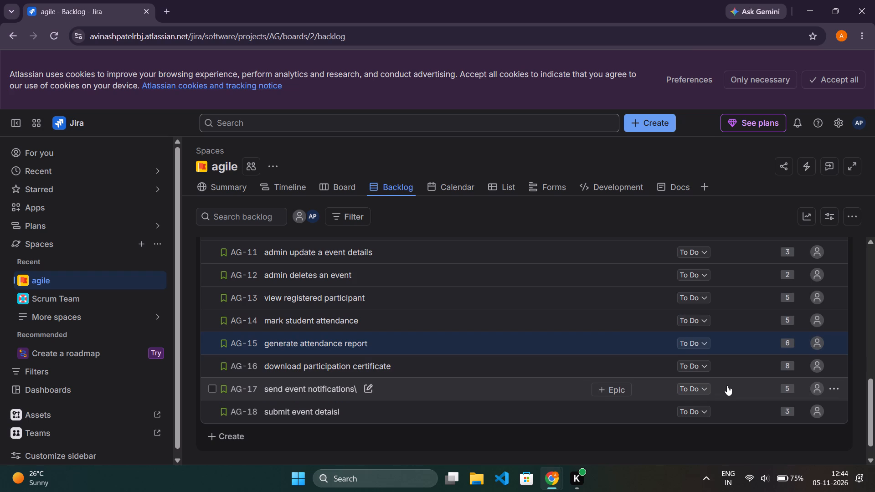
scroll(727, 385, "up", 7)
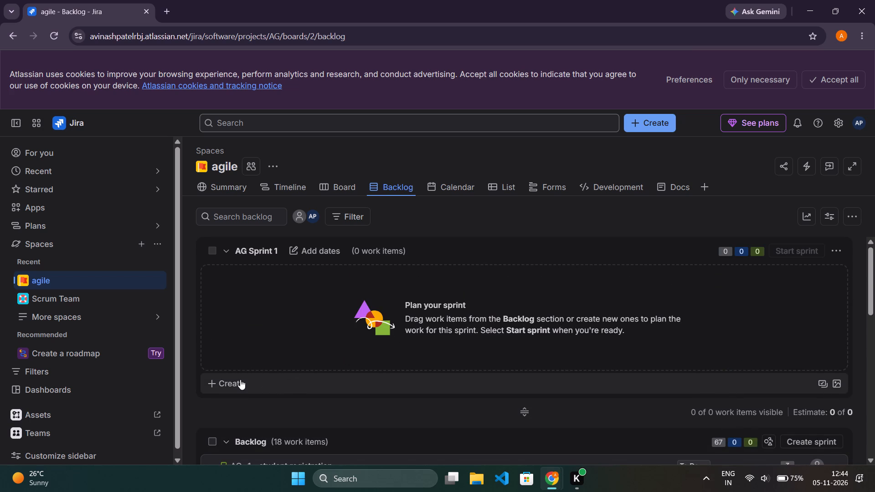
scroll(240, 379, "down", 2)
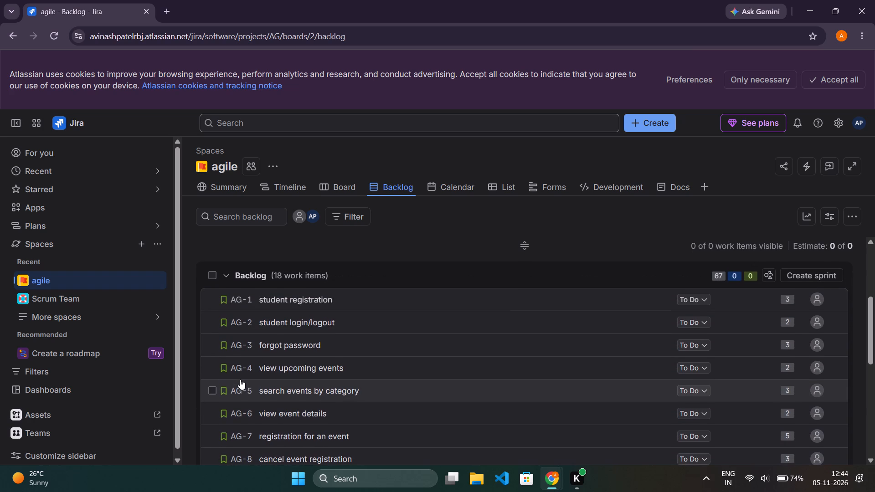
left_click_drag(272, 300, 289, 211)
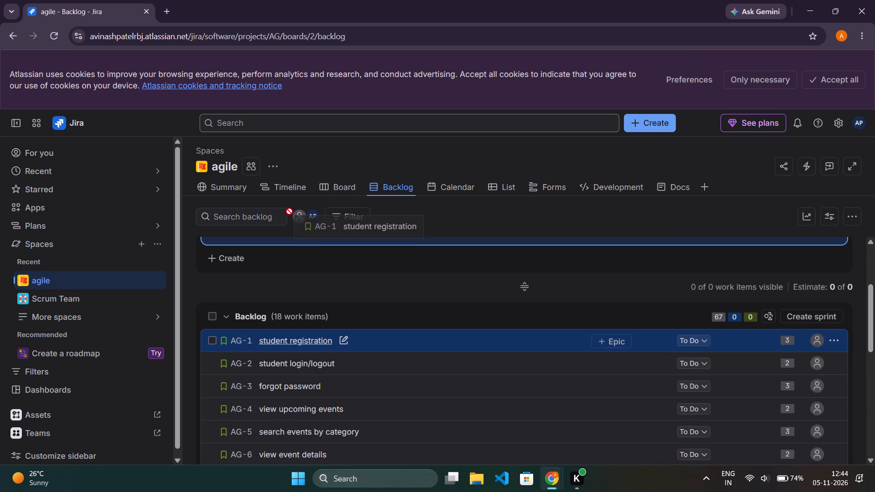
Move backlog stories AG-1 "student registration", AG-2 "student login/logout" and AG-3 "forgot password" into AG Sprint 1, ordered AG-2, AG-3, AG-1.
left_click_drag(289, 211, 232, 231)
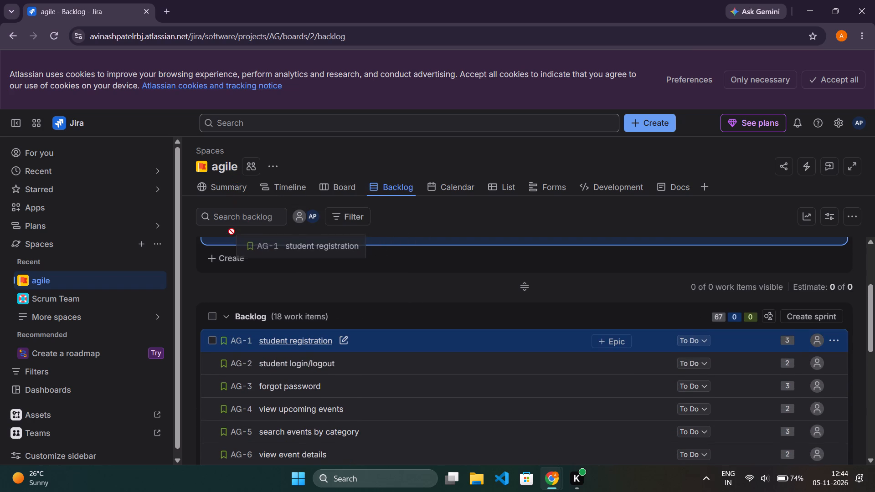
left_click_drag(232, 231, 263, 295)
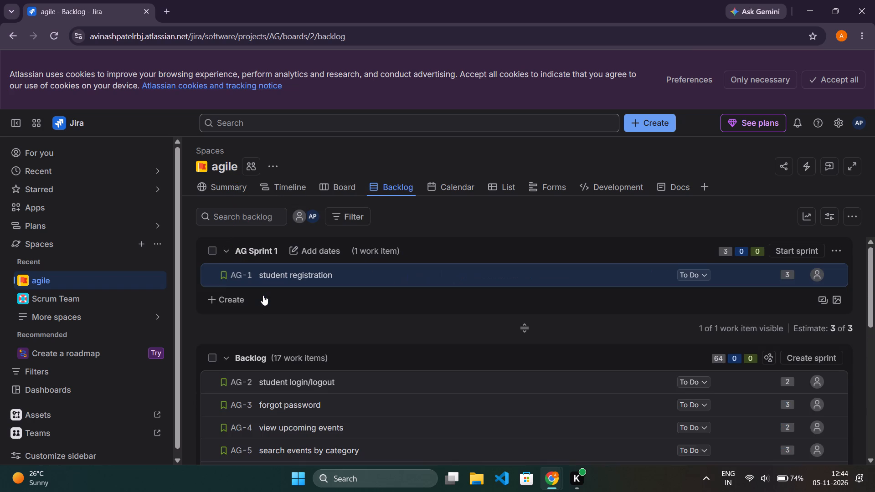
scroll(277, 314, "down", 1)
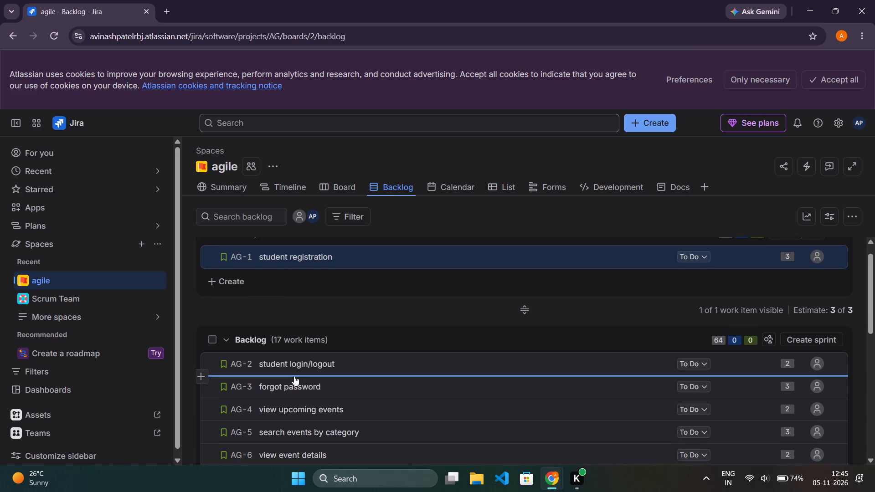
left_click_drag(278, 368, 295, 273)
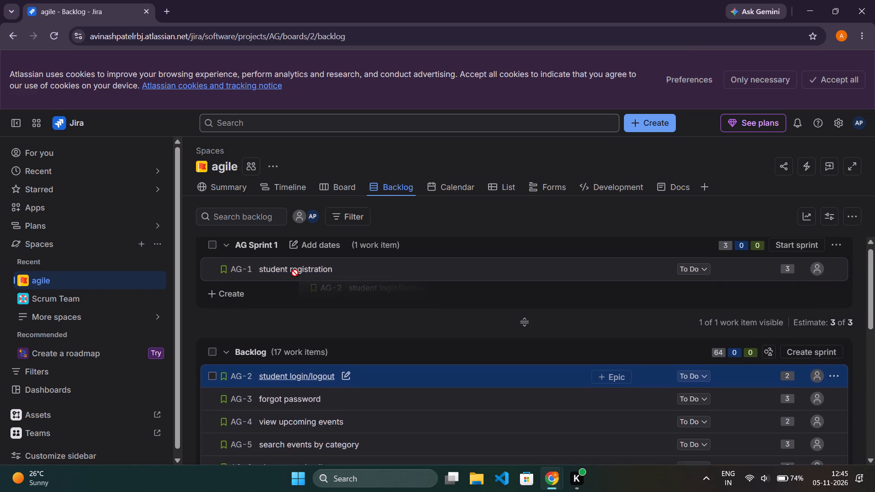
left_click_drag(295, 273, 285, 259)
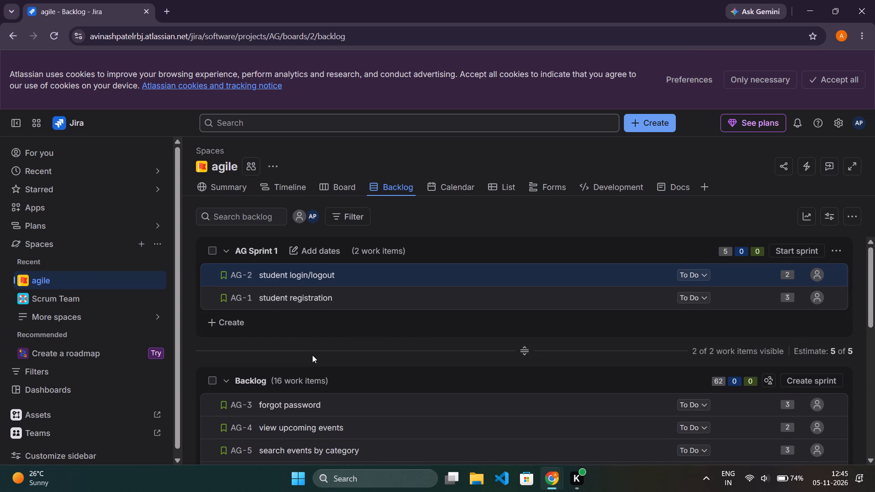
scroll(312, 355, "down", 2)
scroll(293, 282, "up", 1)
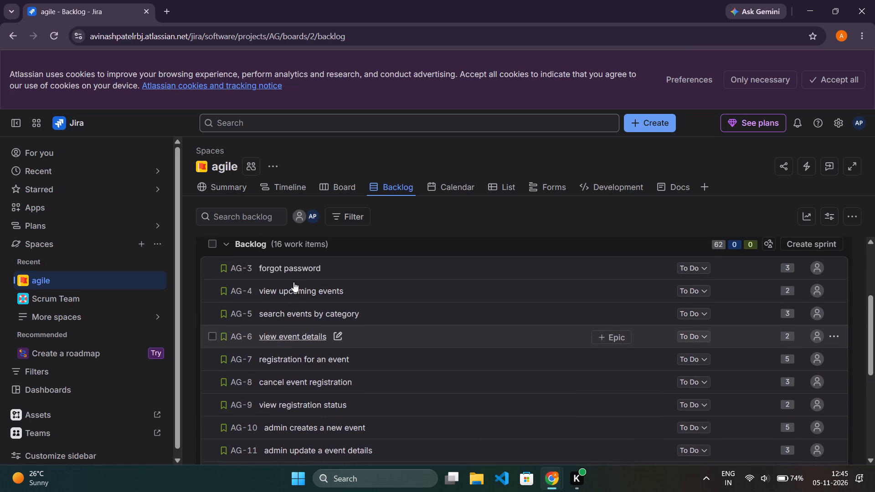
scroll(293, 282, "up", 1)
left_click_drag(276, 282, 254, 50)
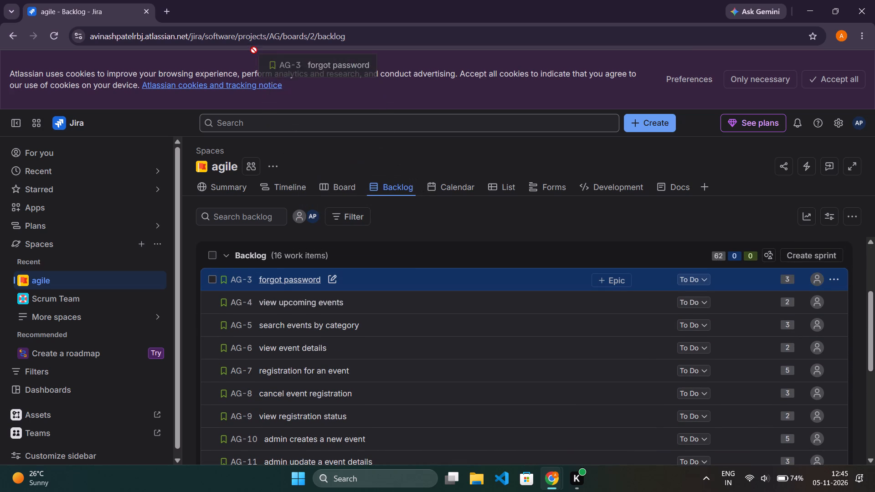
left_click_drag(254, 50, 295, 261)
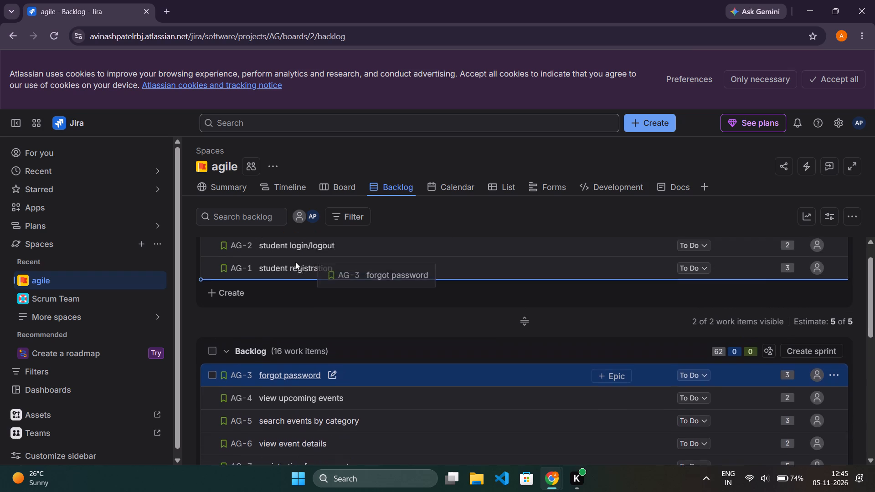
left_click_drag(295, 261, 290, 260)
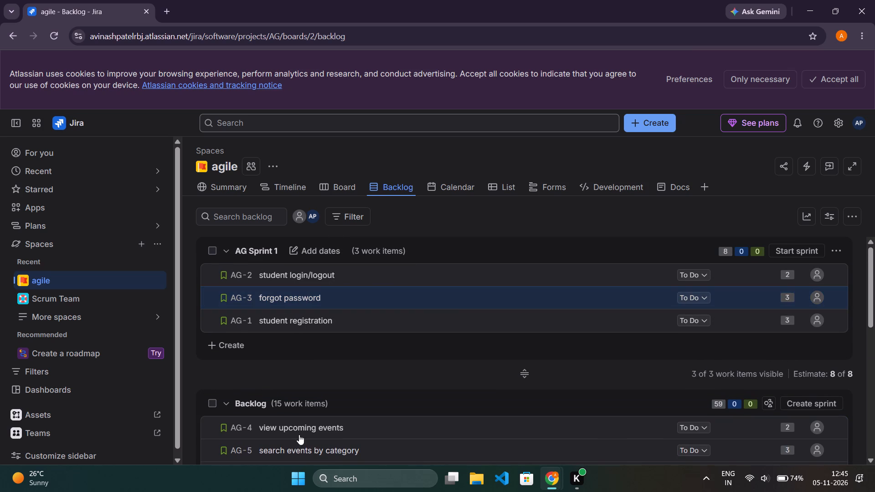
Move backlog stories AG-4 "view upcoming events", AG-5 "search events by category" and AG-6 "view event details" into AG Sprint 1, between AG-3 and AG-1.
left_click_drag(299, 424, 310, 309)
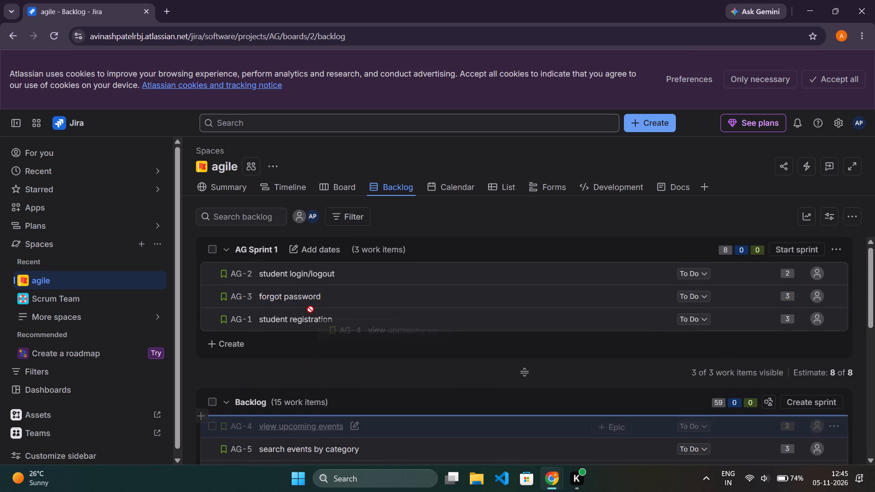
left_click_drag(310, 309, 303, 298)
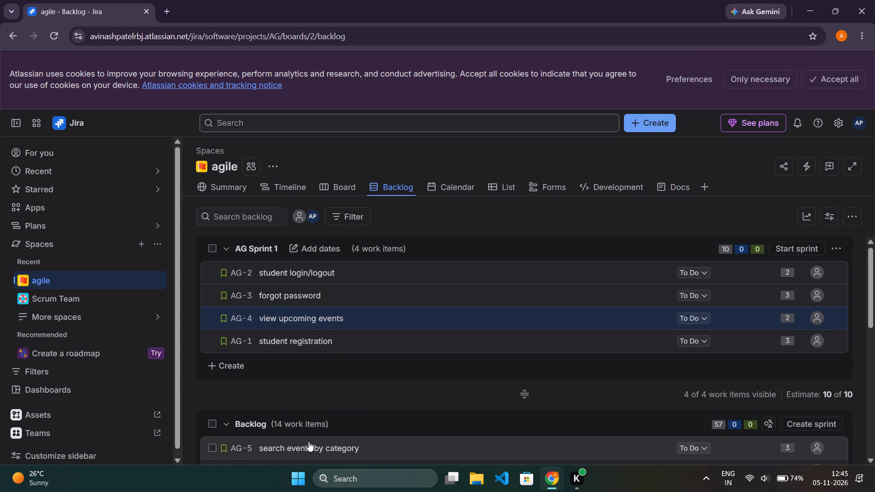
left_click_drag(308, 446, 305, 314)
scroll(305, 314, "down", 1)
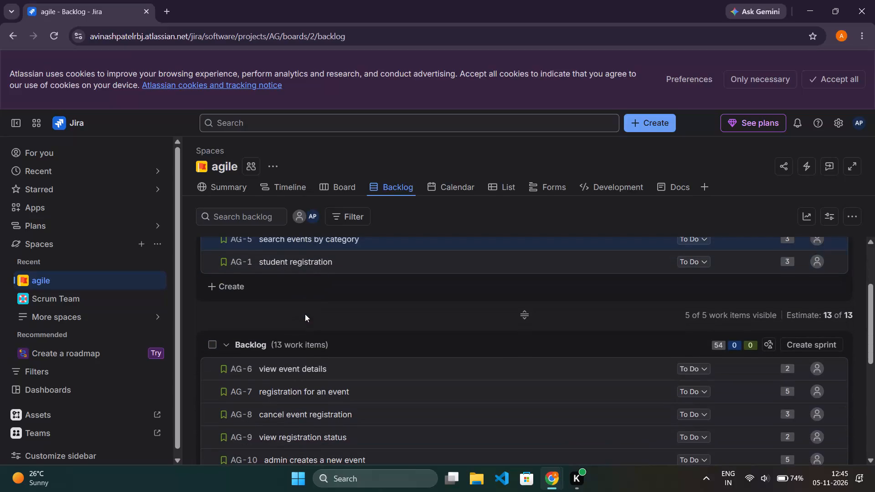
scroll(305, 314, "down", 1)
left_click_drag(304, 364, 286, 250)
scroll(338, 364, "up", 1)
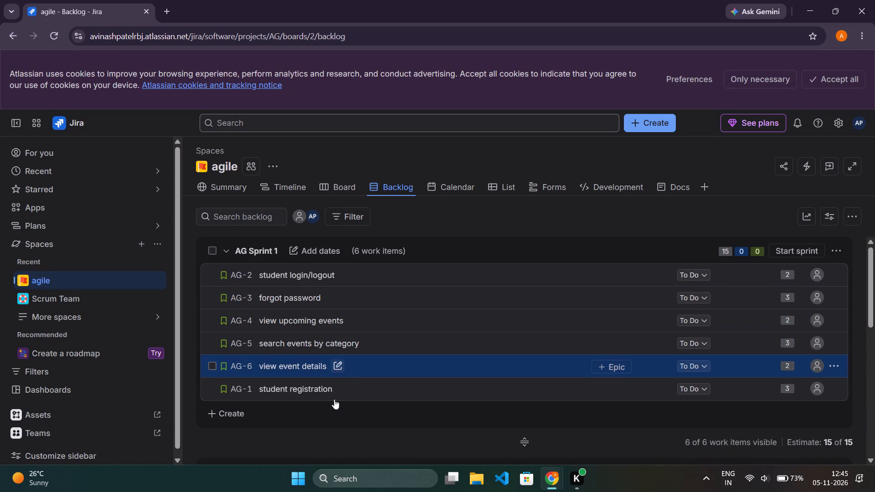
left_click(329, 435)
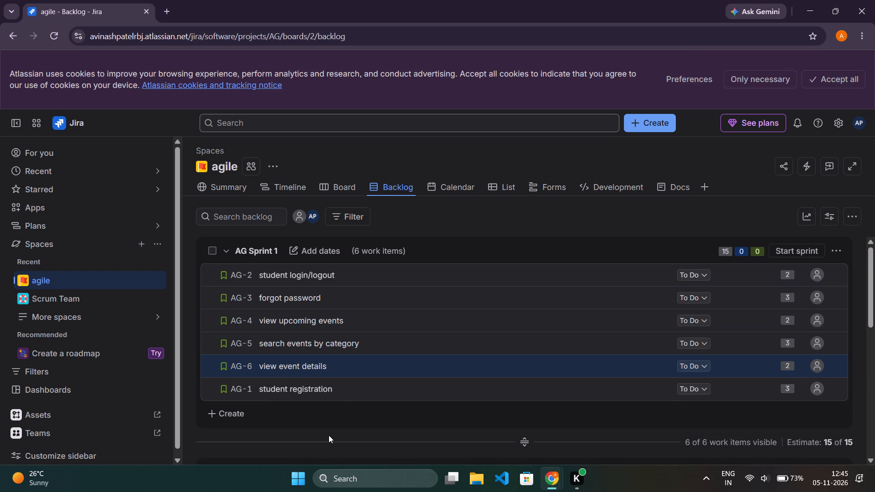
Open the timeline of the agile space and look over its sprints and work items.
scroll(329, 435, "up", 2)
scroll(457, 378, "up", 1)
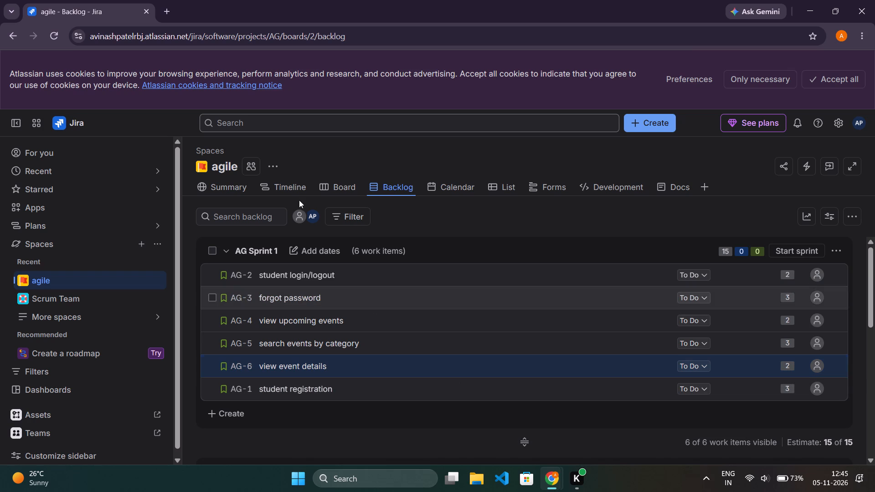
left_click(280, 183)
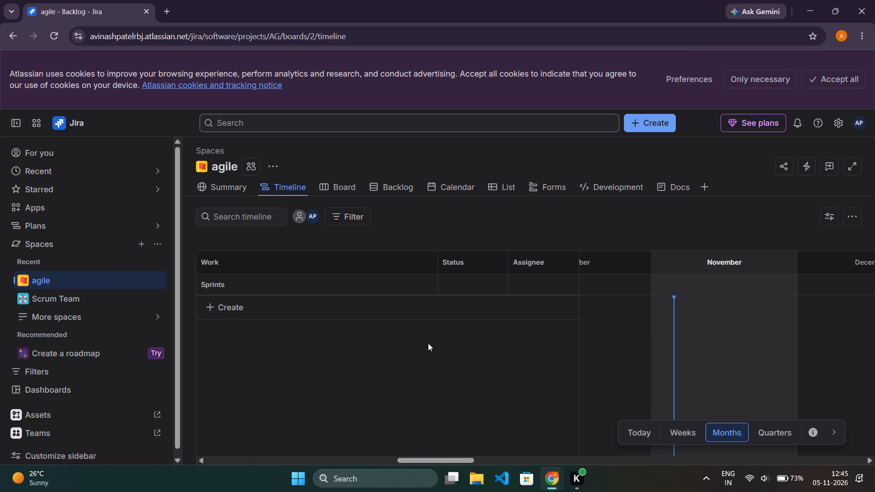
scroll(530, 359, "down", 2)
scroll(529, 242, "down", 2)
scroll(672, 183, "down", 3)
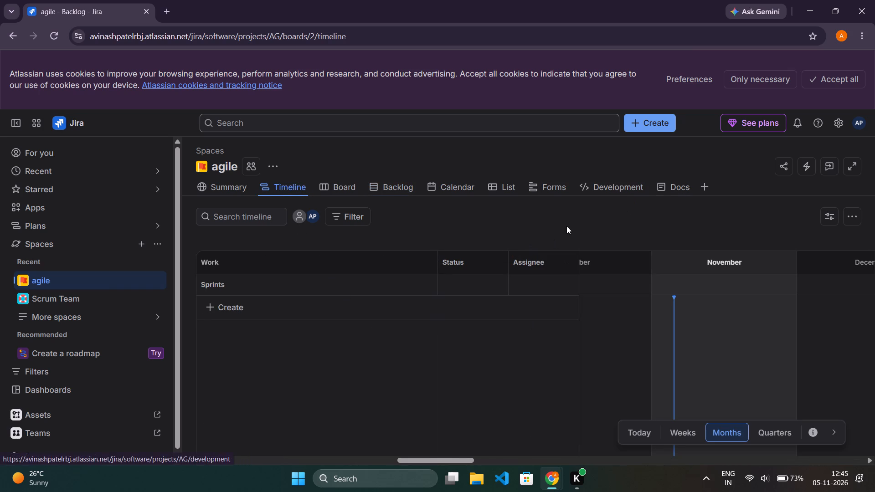
Return to the backlog of the agile space and examine the stories in AG Sprint 1 and its start settings.
scroll(566, 226, "down", 2)
left_click(338, 190)
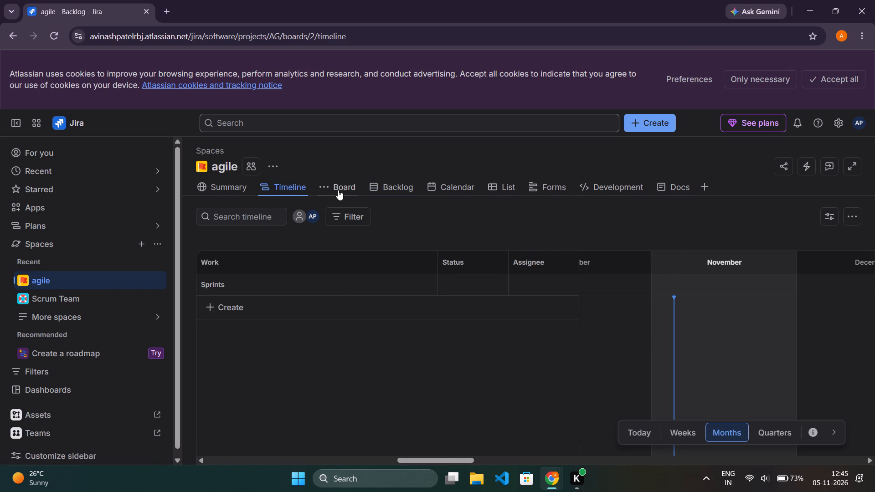
left_click(390, 190)
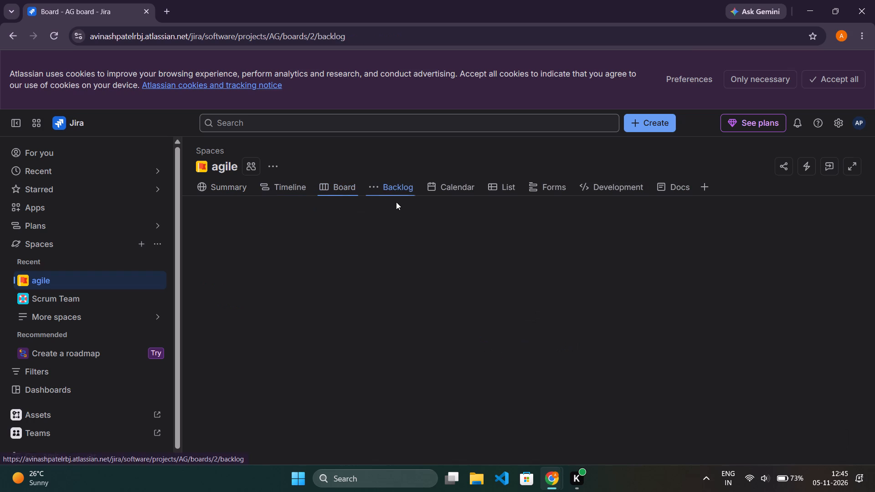
scroll(530, 261, "right", 1)
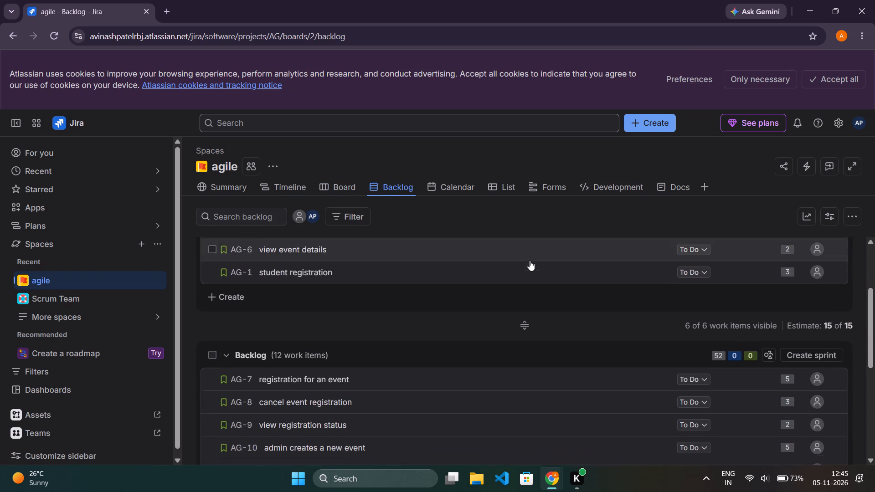
scroll(530, 261, "right", 1)
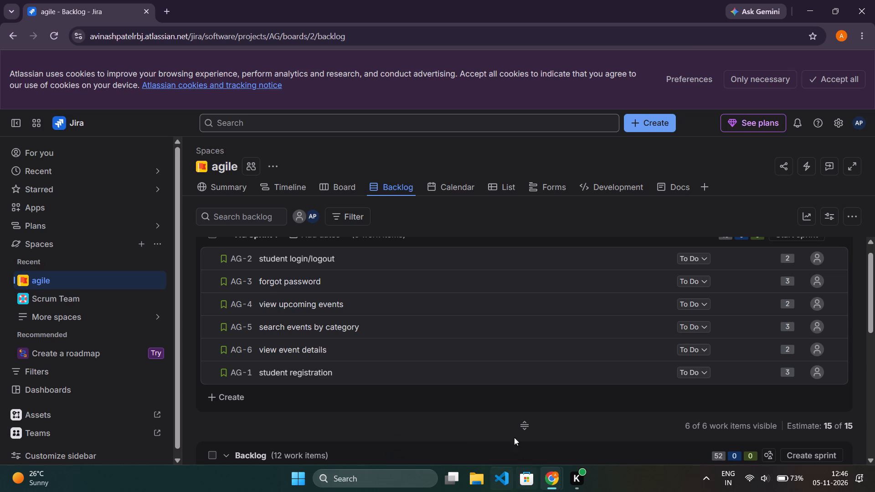
scroll(631, 364, "up", 5)
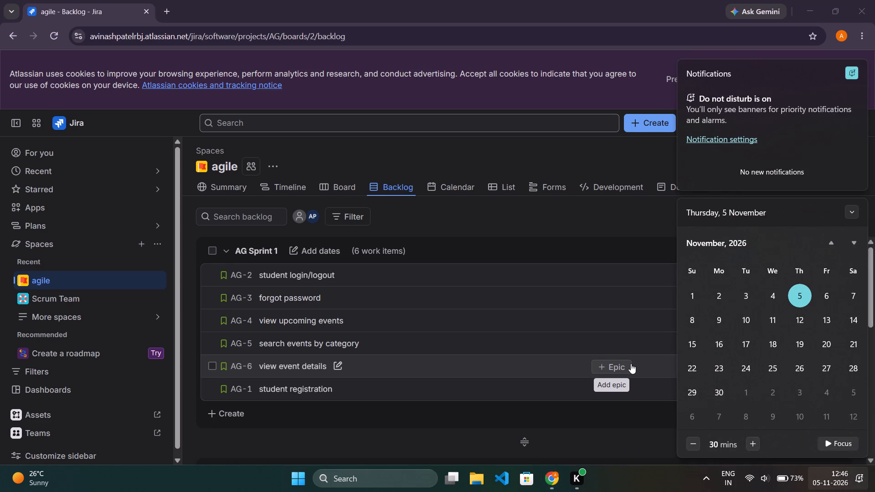
left_click(592, 239)
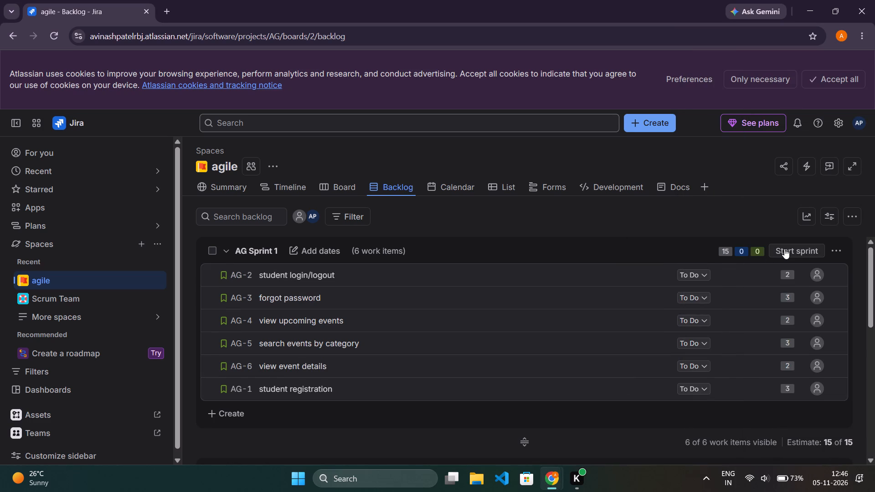
left_click(784, 249)
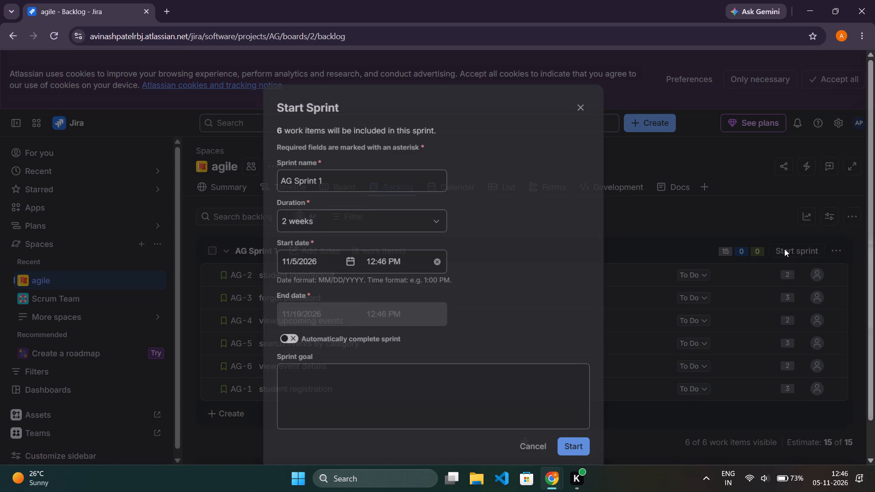
left_click(581, 103)
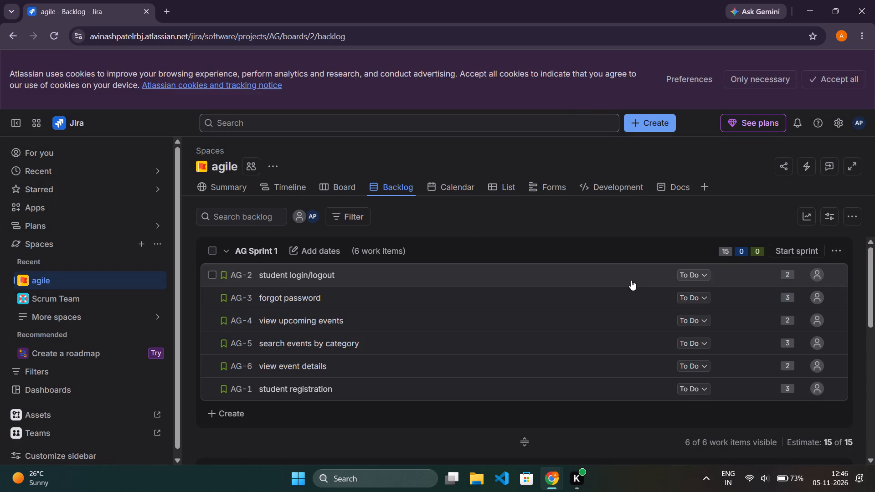
Begin starting AG Sprint 1 and set its duration to custom.
left_click(781, 245)
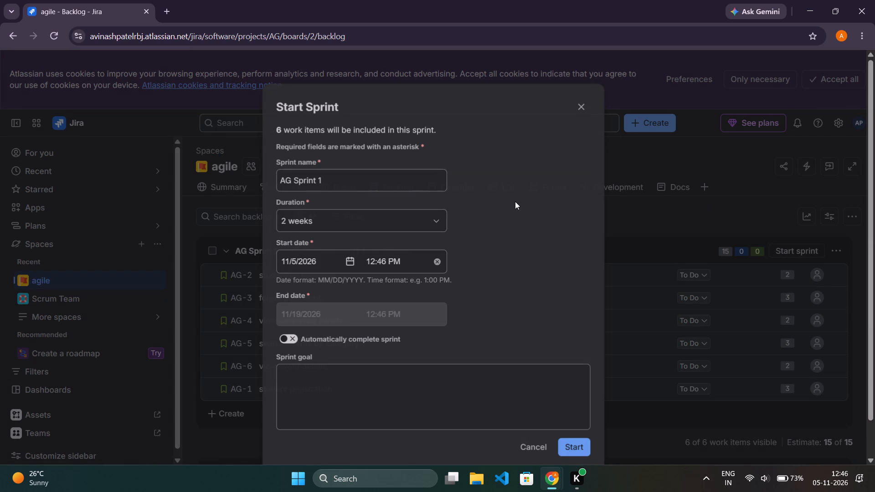
left_click(437, 219)
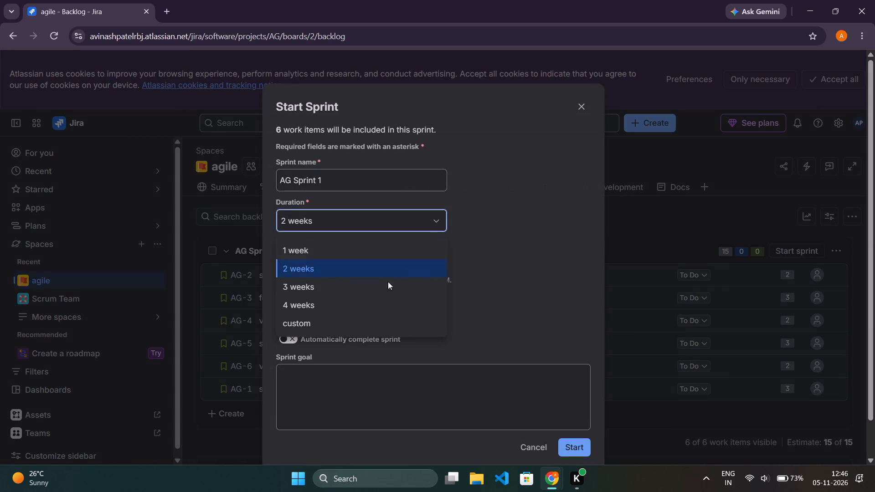
left_click(335, 318)
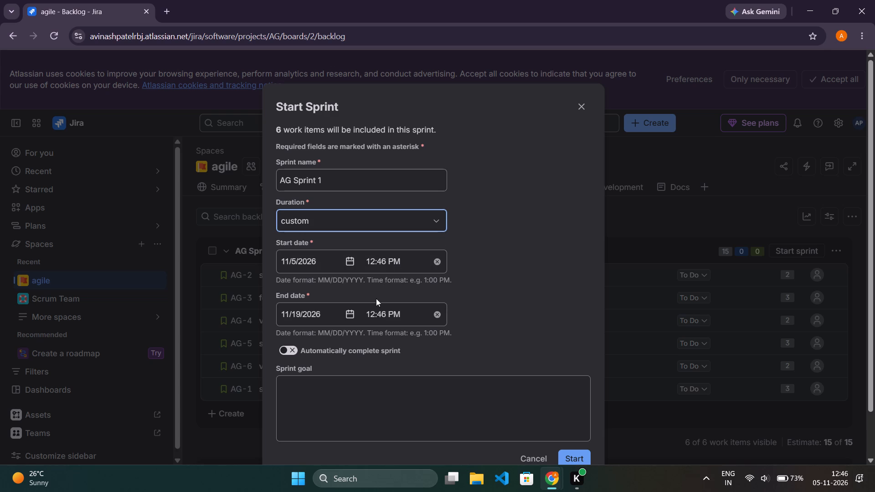
Set the end time of AG Sprint 1 to 1:00 PM, keeping 11/19/2026 as its end date.
left_click(378, 312)
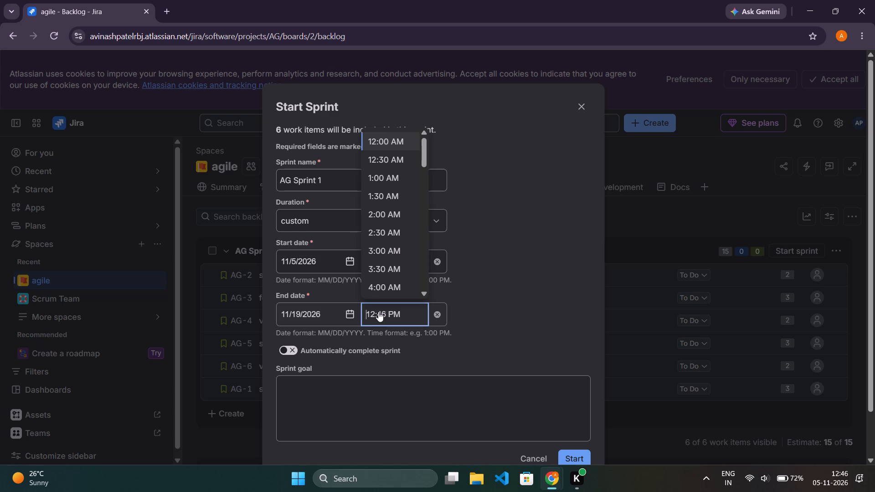
left_click(541, 266)
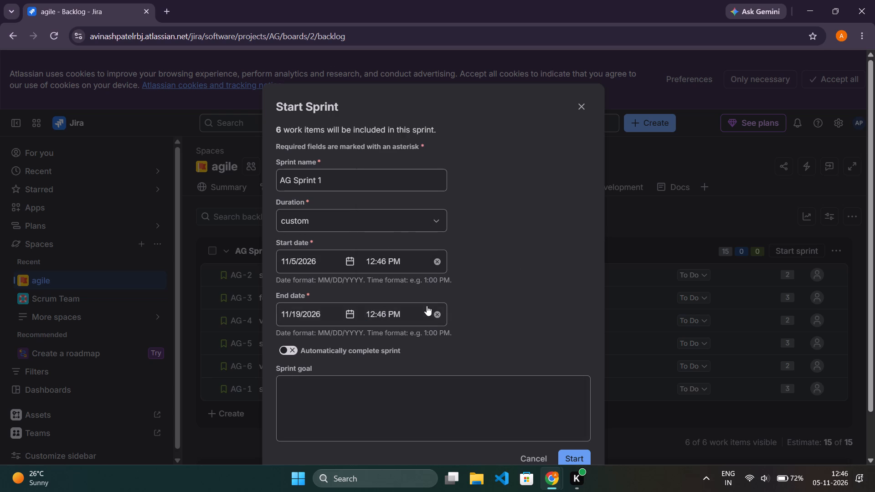
left_click(417, 310)
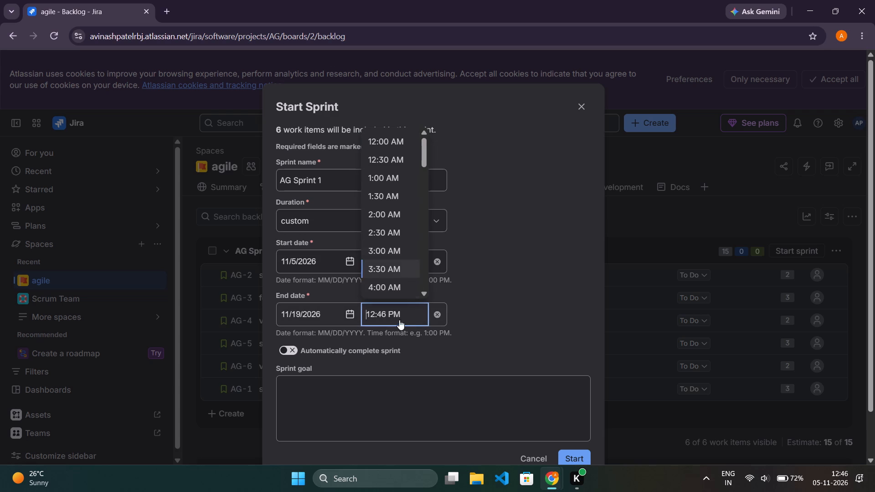
left_click(385, 314)
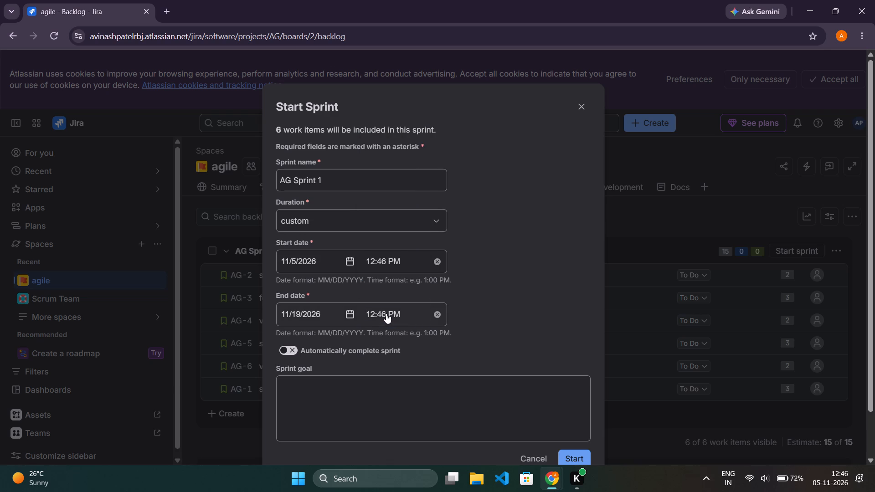
left_click(386, 313)
key("Right")
key("Right")
key("Right")
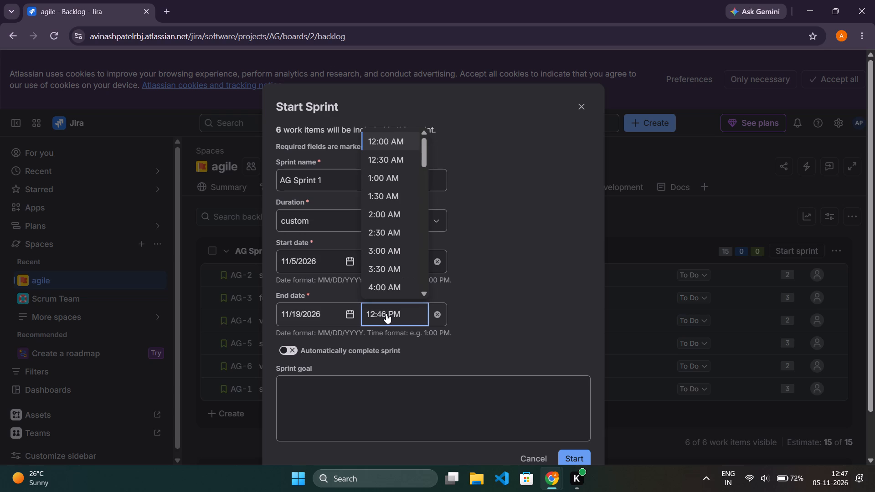
key("Right")
key("Left")
key("Left")
scroll(393, 184, "up", 1)
scroll(393, 232, "down", 4)
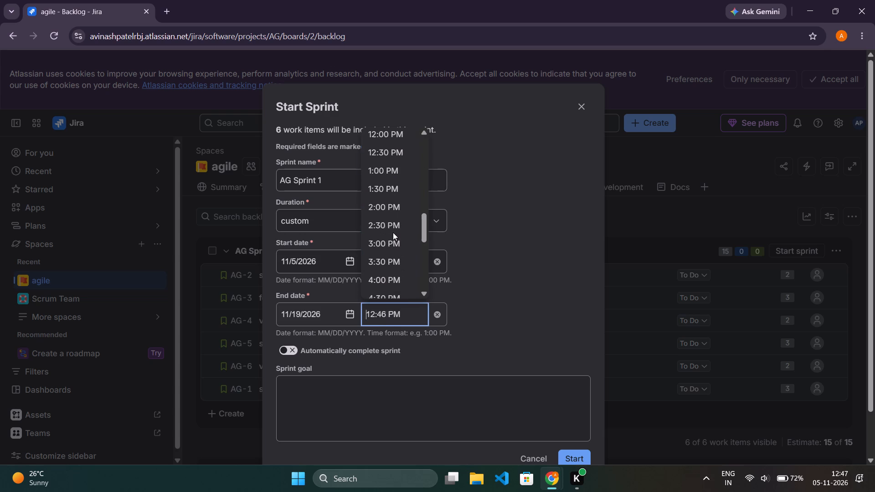
scroll(393, 232, "down", 5)
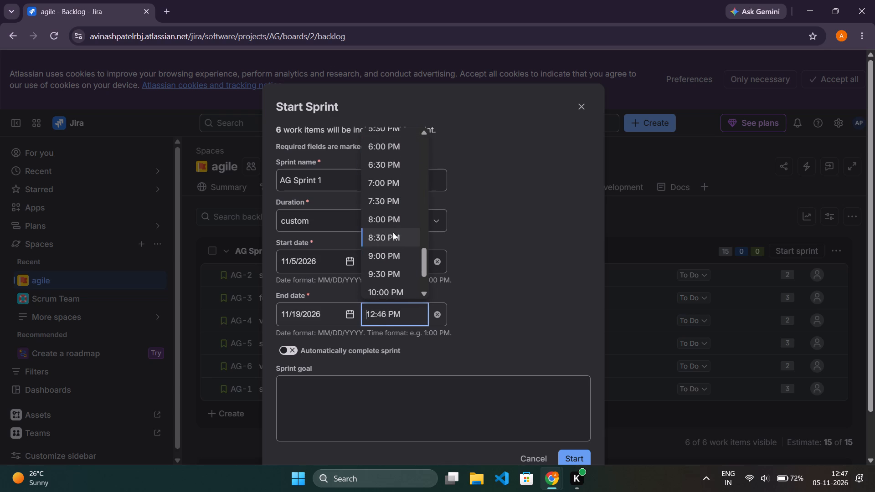
scroll(393, 232, "up", 3)
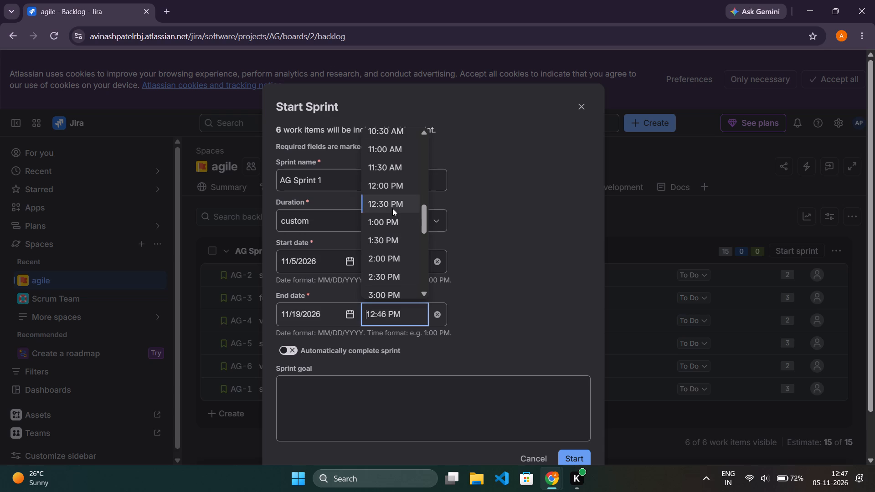
left_click(394, 220)
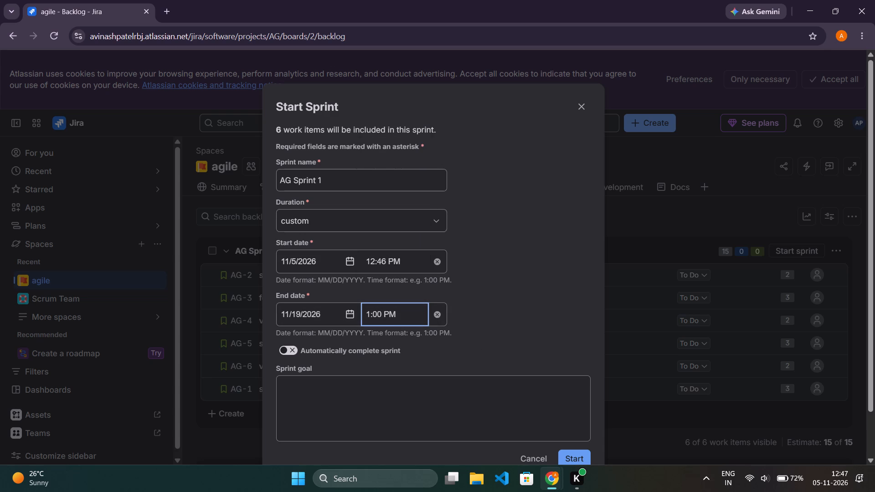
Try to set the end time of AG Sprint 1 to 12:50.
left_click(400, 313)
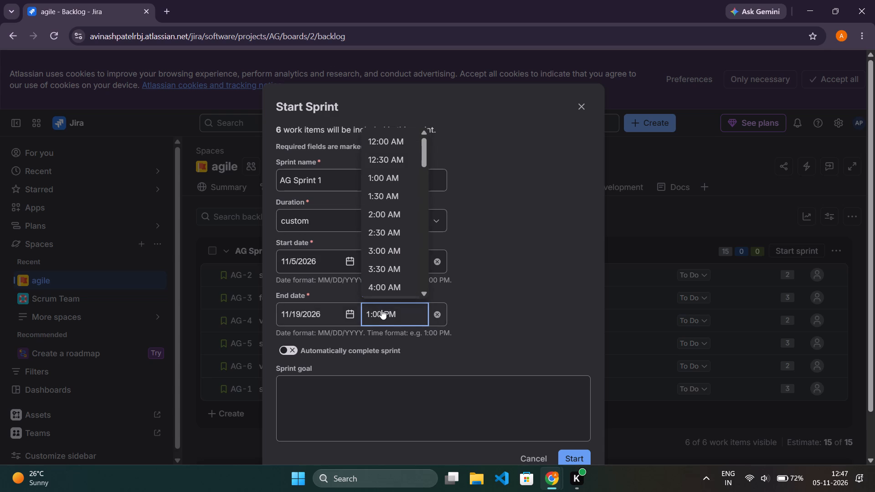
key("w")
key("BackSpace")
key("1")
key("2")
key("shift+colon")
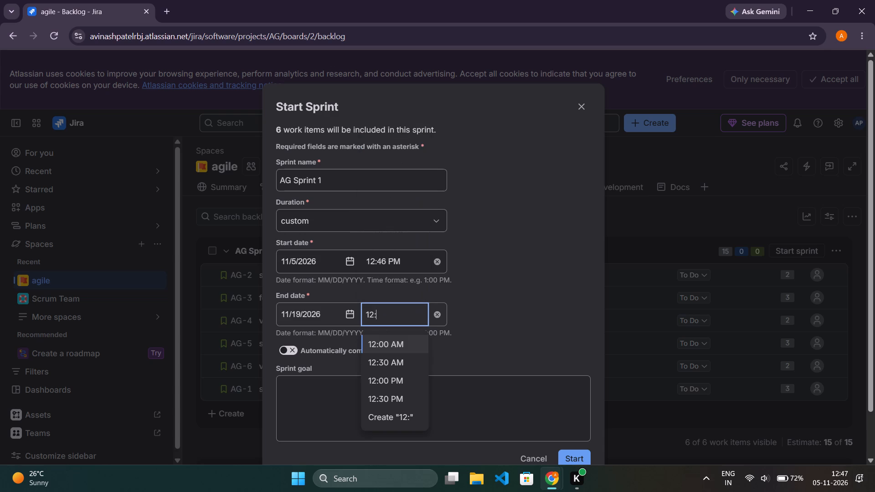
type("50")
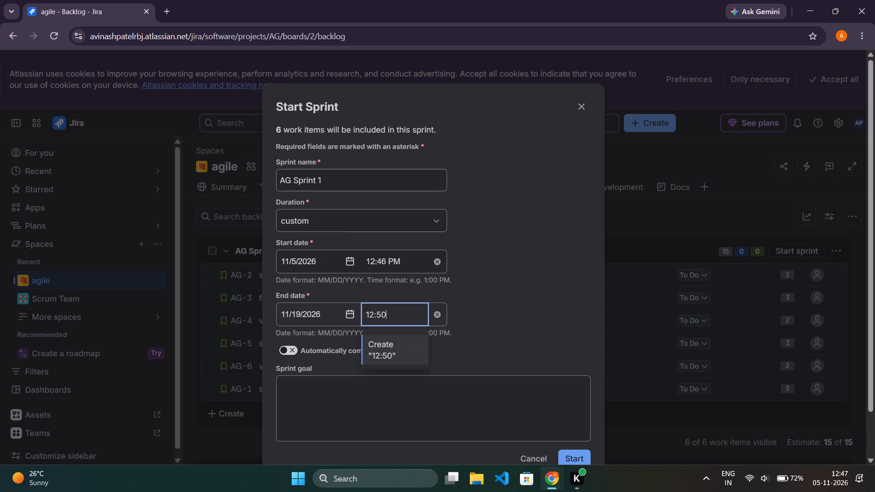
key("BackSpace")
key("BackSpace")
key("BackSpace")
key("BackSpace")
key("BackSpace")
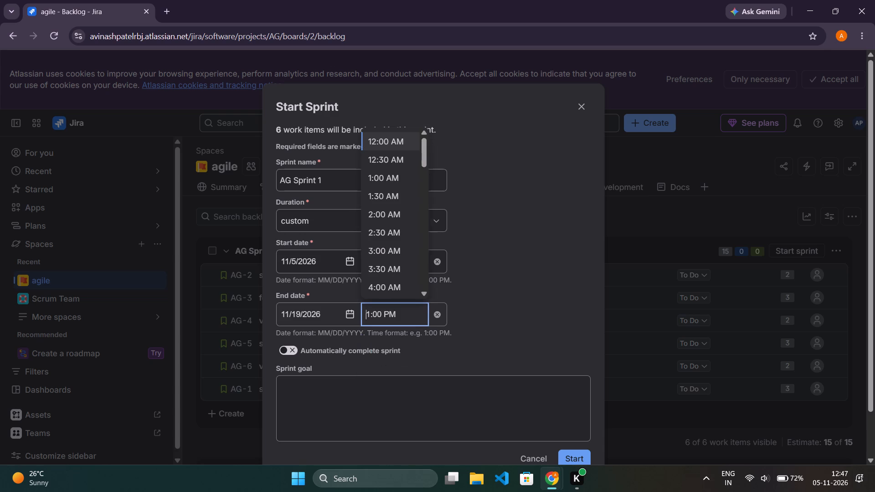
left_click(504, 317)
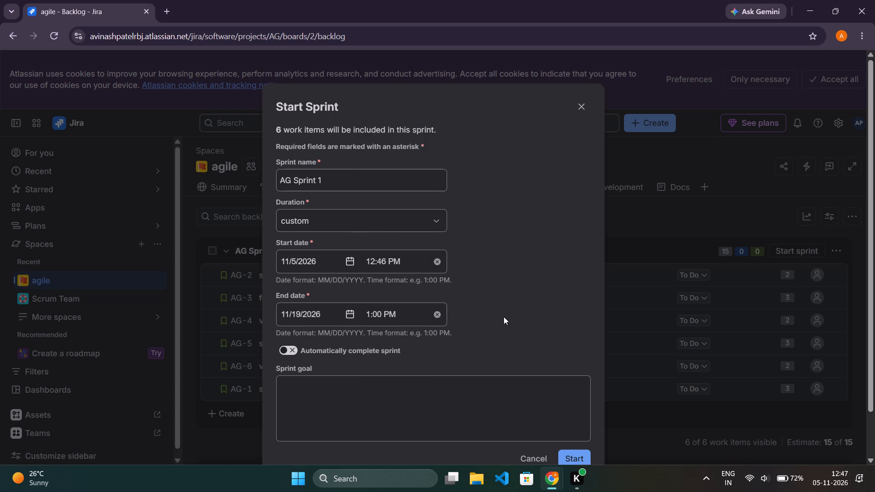
Start AG Sprint 1 with the configured dates.
scroll(504, 317, "up", 1)
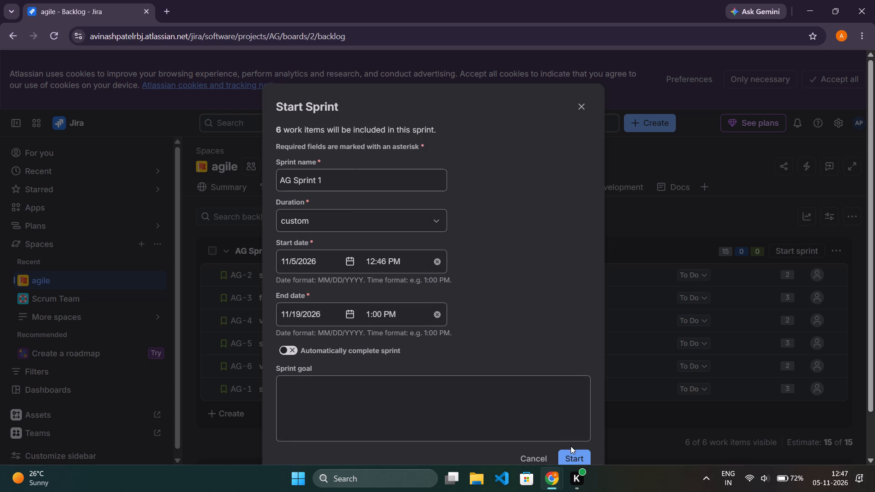
left_click(573, 456)
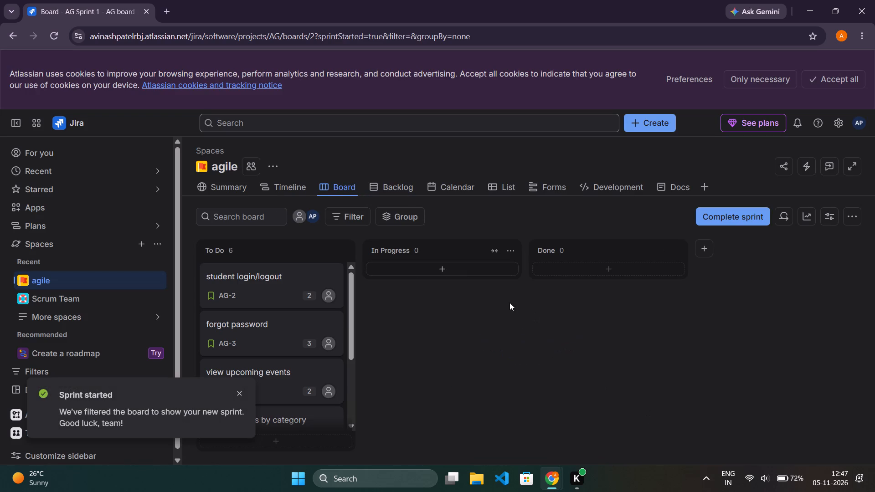
Go back to the backlog and review the dates and stories of the started AG Sprint 1.
left_click(400, 190)
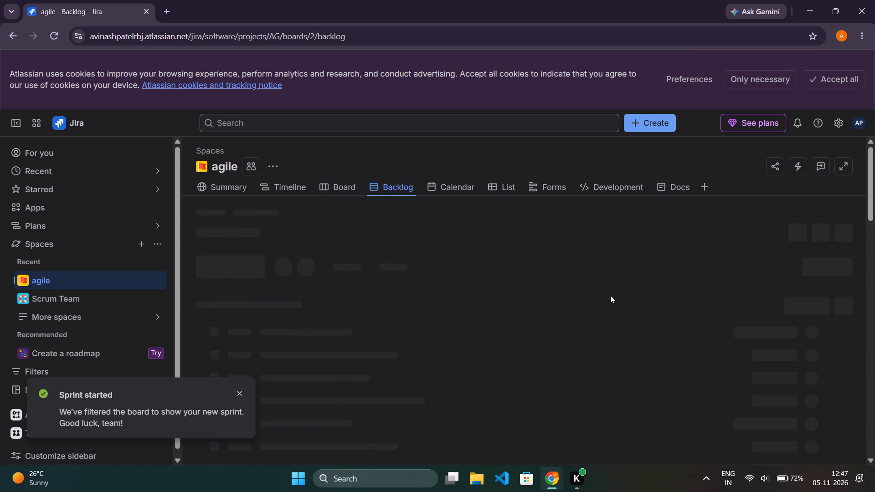
scroll(708, 335, "up", 1)
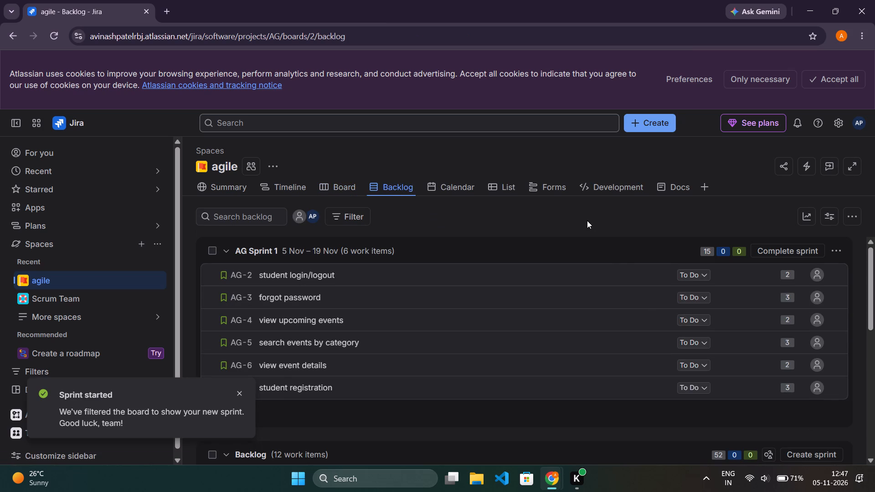
scroll(570, 232, "up", 1)
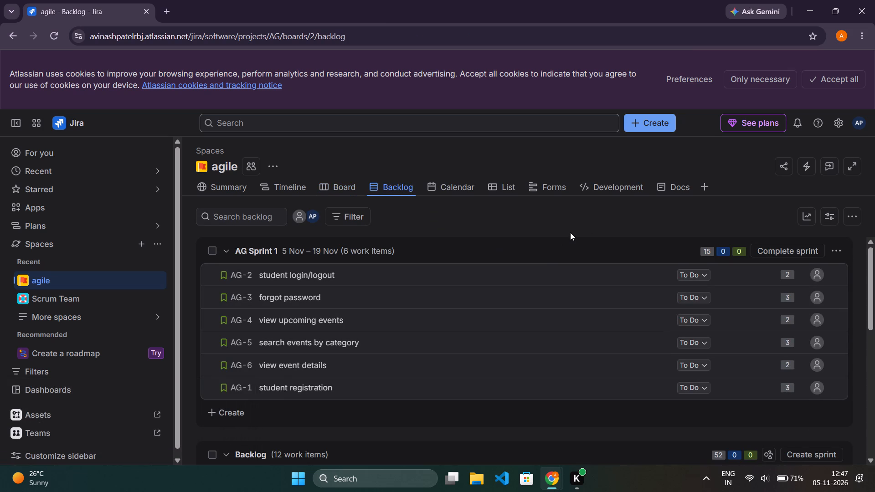
scroll(570, 232, "up", 1)
scroll(630, 412, "up", 1)
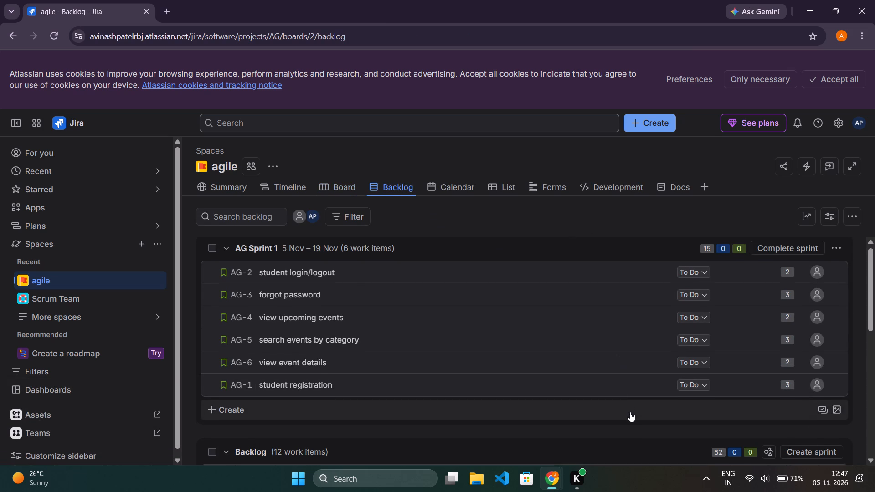
scroll(630, 412, "up", 1)
left_click(318, 249)
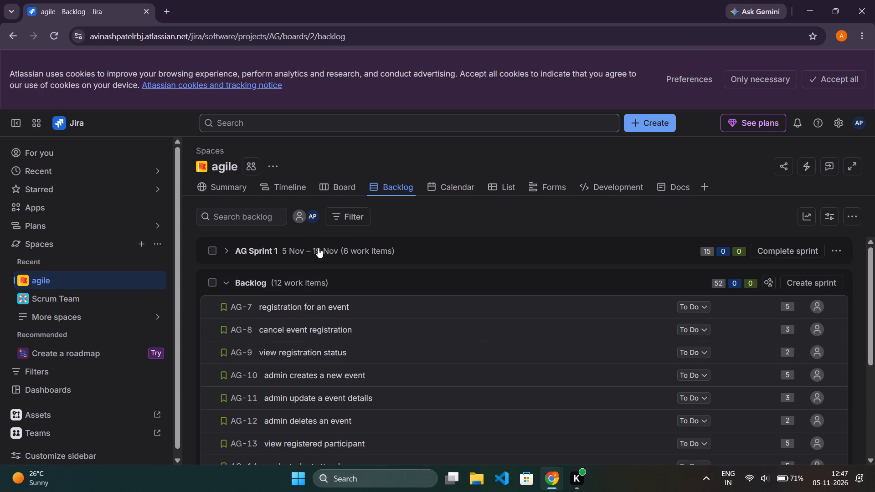
left_click(318, 248)
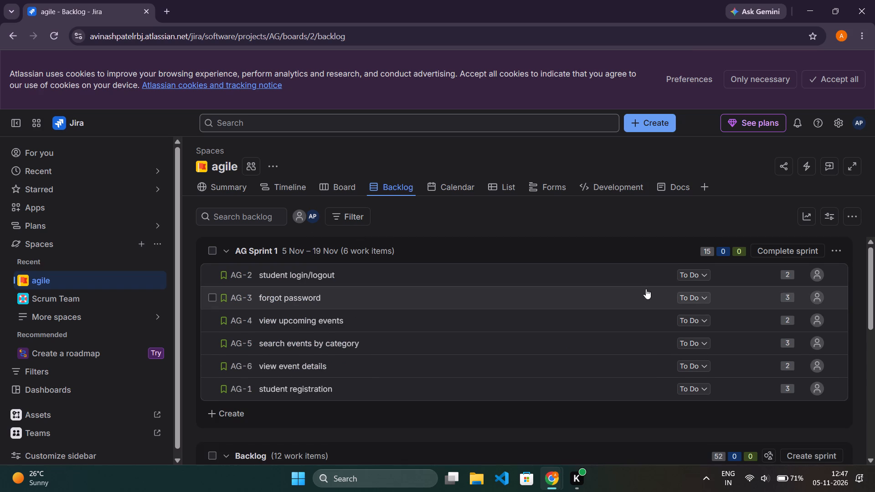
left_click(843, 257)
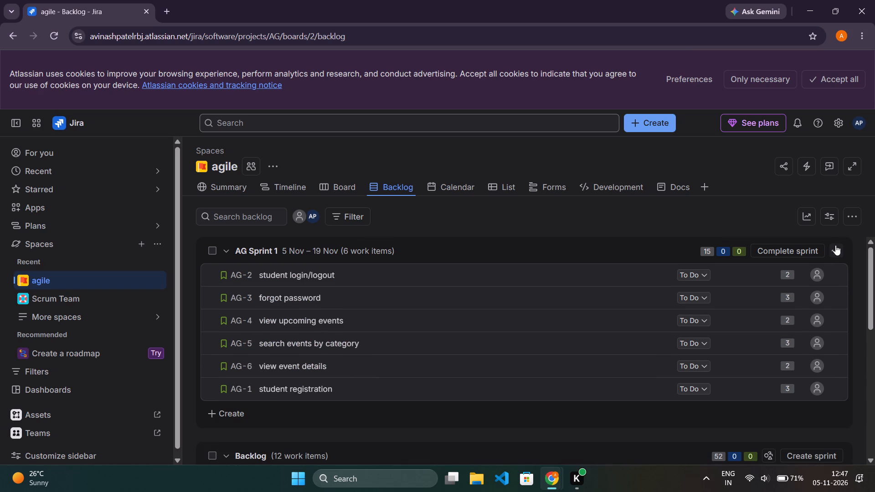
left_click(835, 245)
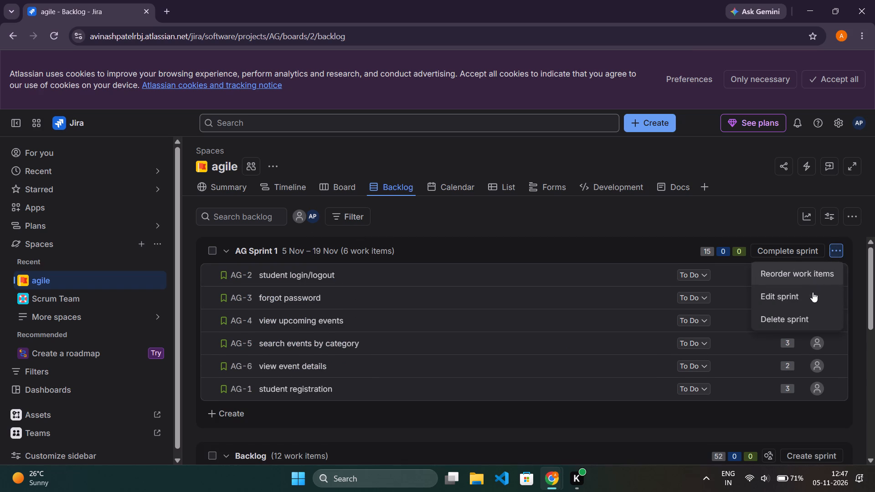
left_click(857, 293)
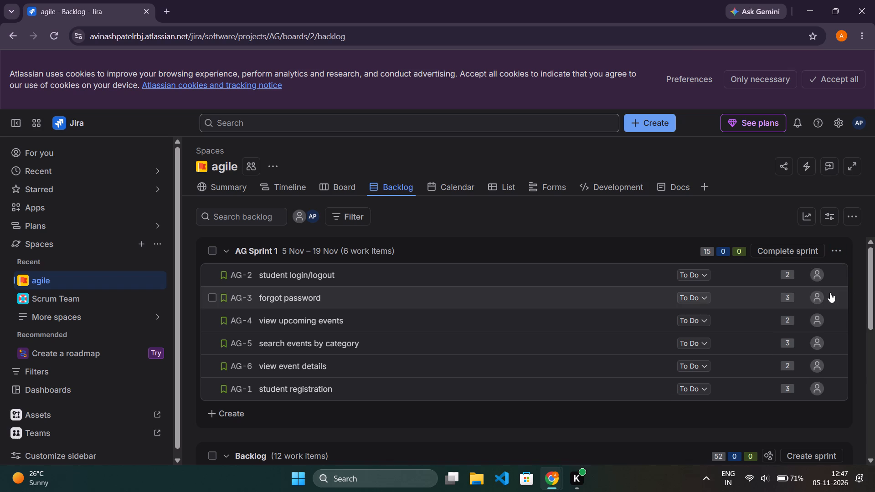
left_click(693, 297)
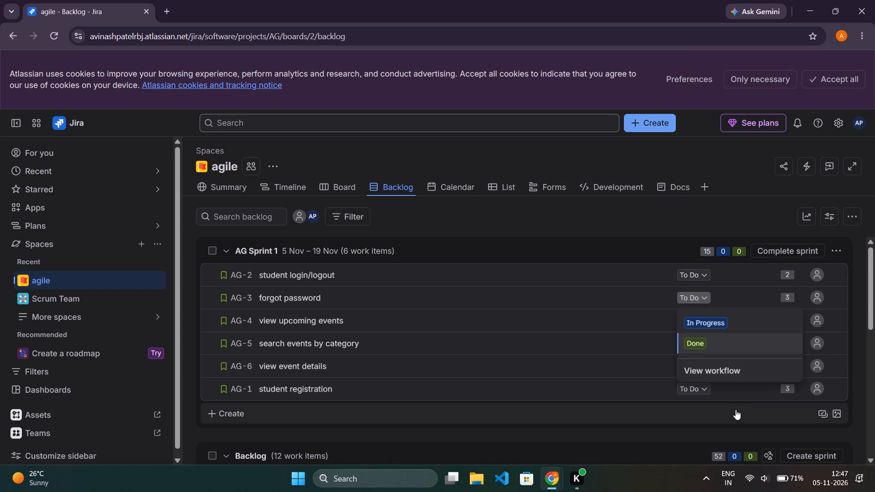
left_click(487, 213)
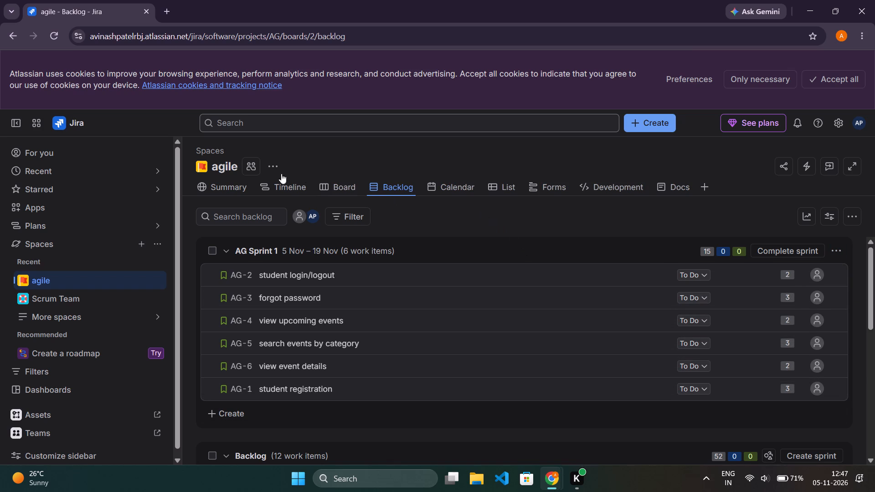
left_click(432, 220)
View the custom filters settings of the agile space and return to the backlog.
left_click(858, 215)
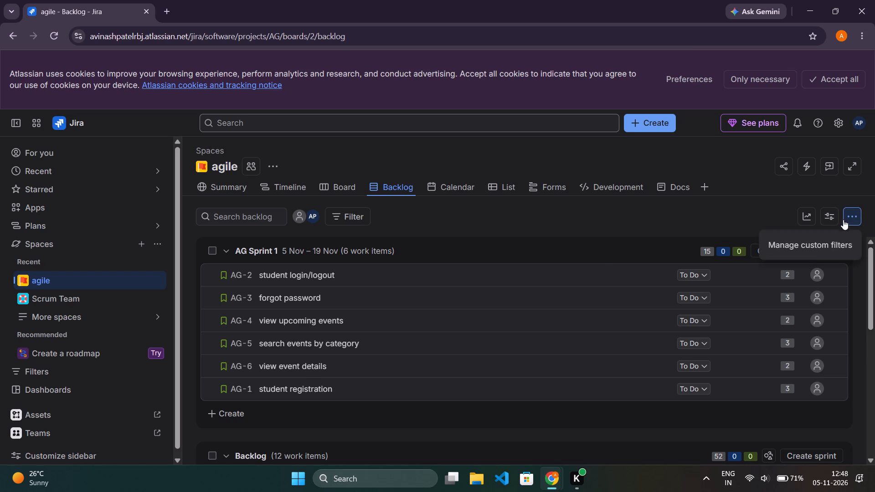
left_click(841, 239)
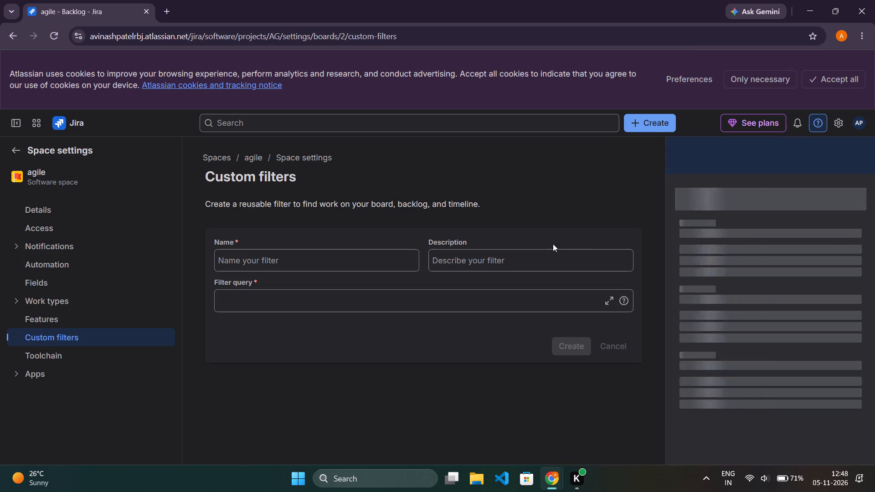
scroll(370, 309, "right", 8)
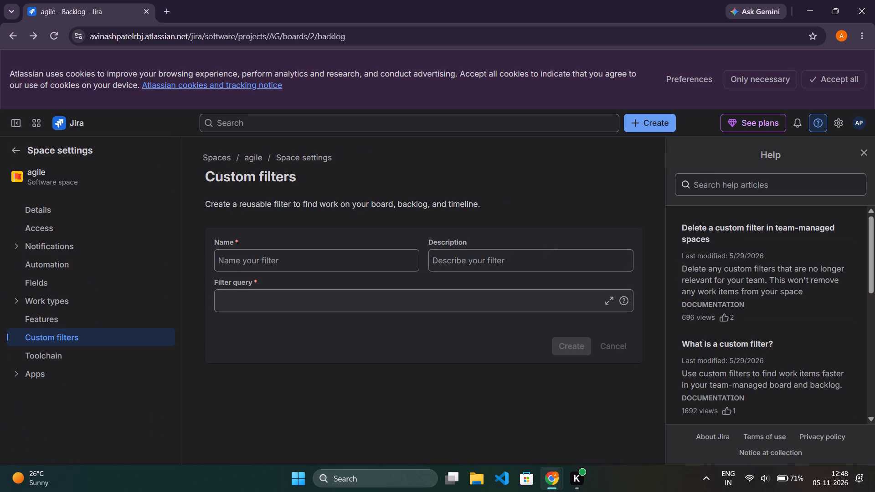
left_click(865, 148)
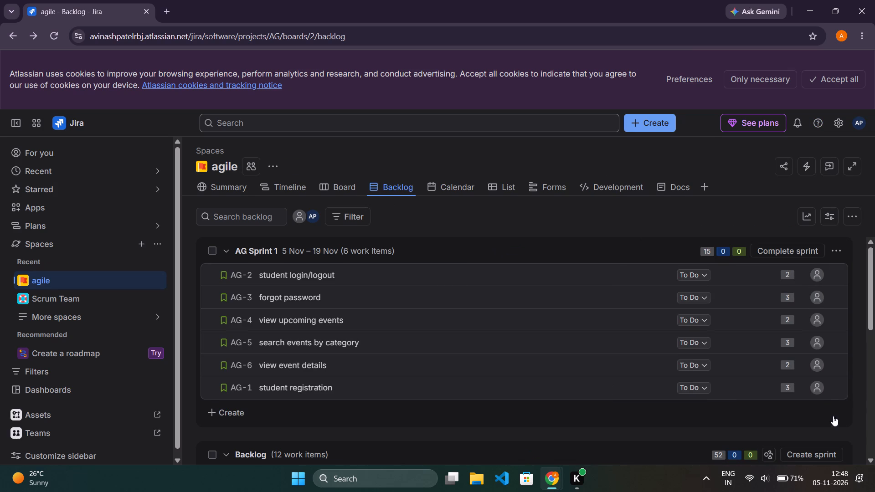
scroll(803, 411, "up", 2)
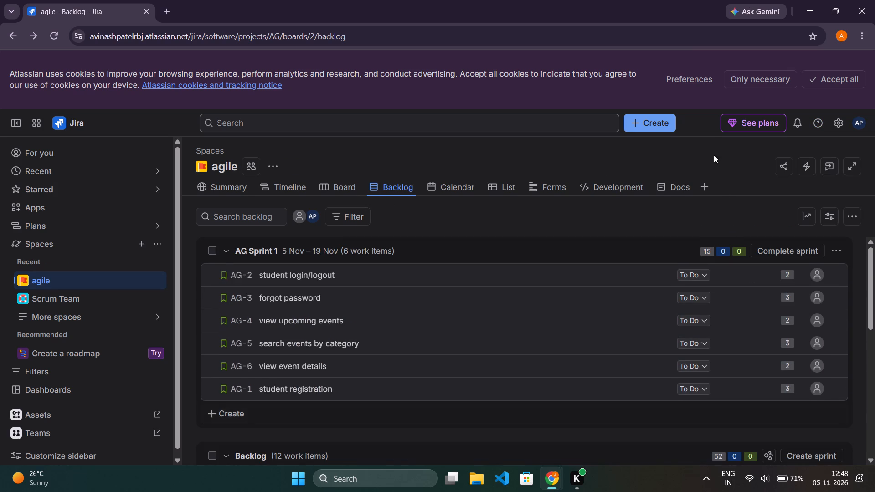